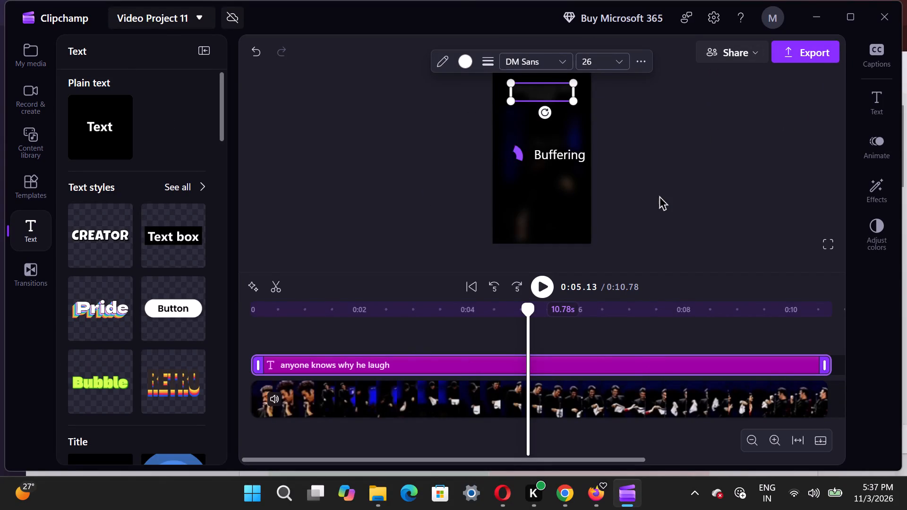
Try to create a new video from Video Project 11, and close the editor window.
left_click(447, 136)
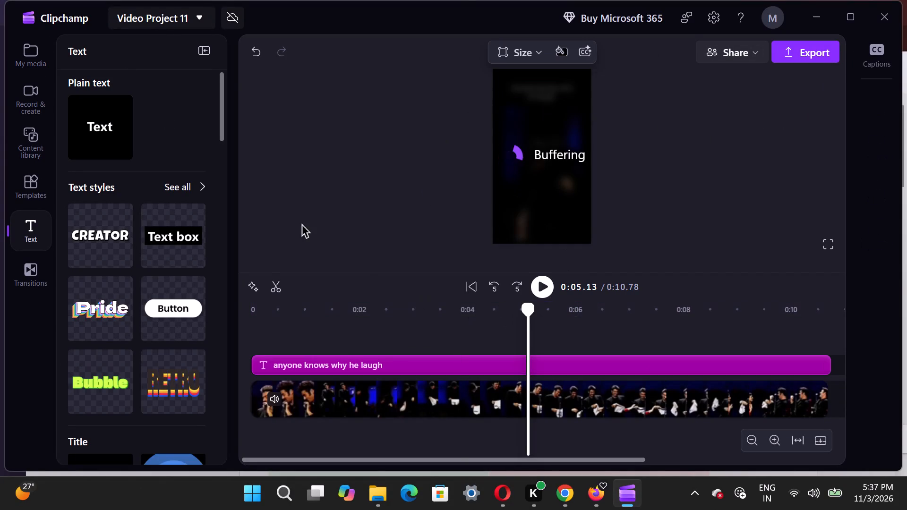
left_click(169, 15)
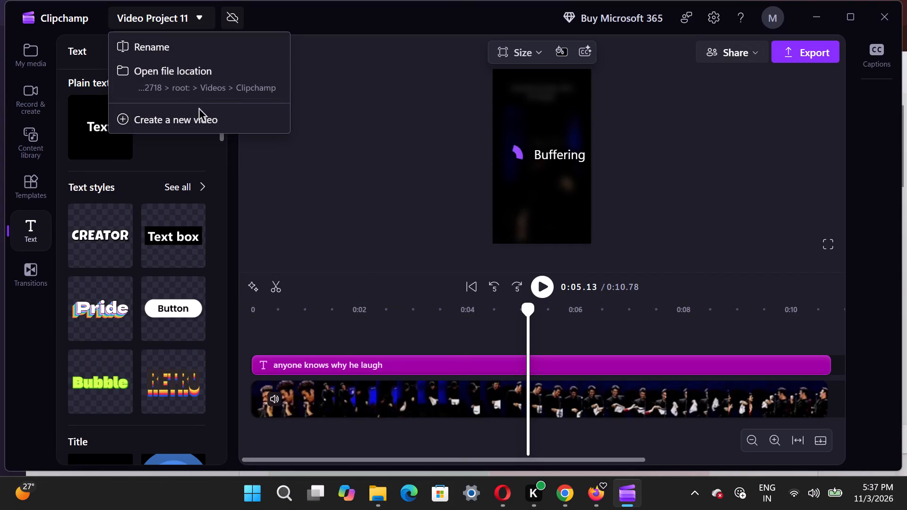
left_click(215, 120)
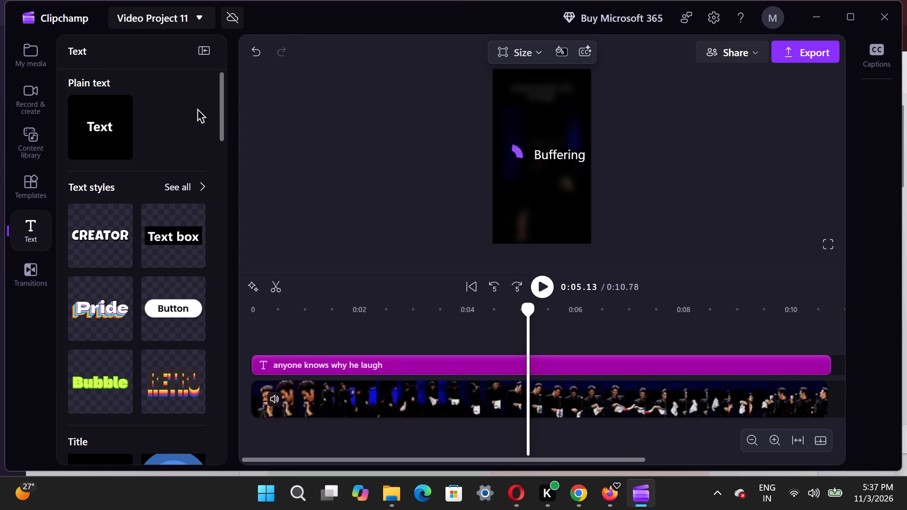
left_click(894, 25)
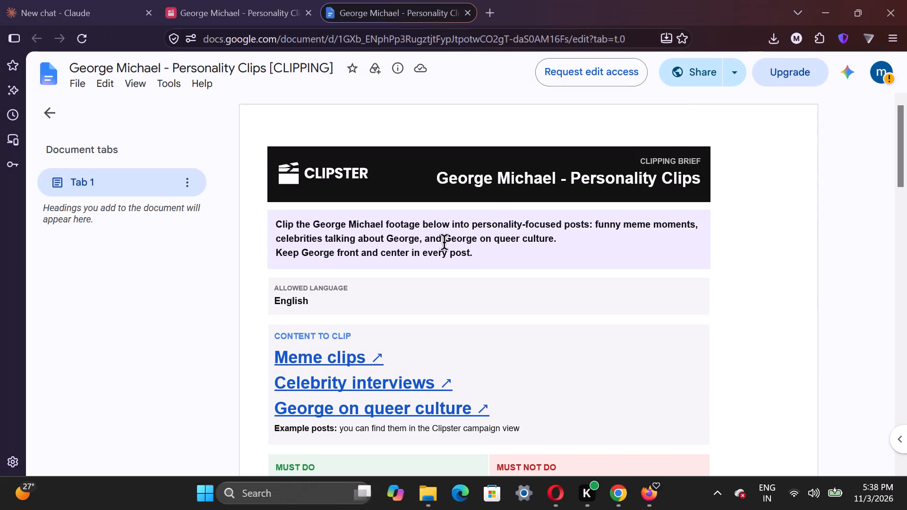
Reopen Clipchamp from the BB01372_GM Funny Moments_Cut 5_9x16 video in Downloads and create a new video from scratch.
left_click(419, 502)
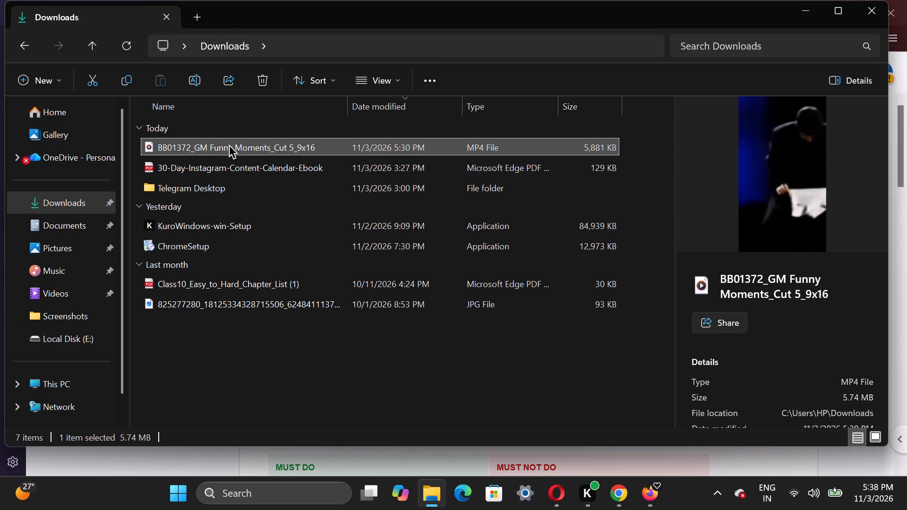
right_click(231, 147)
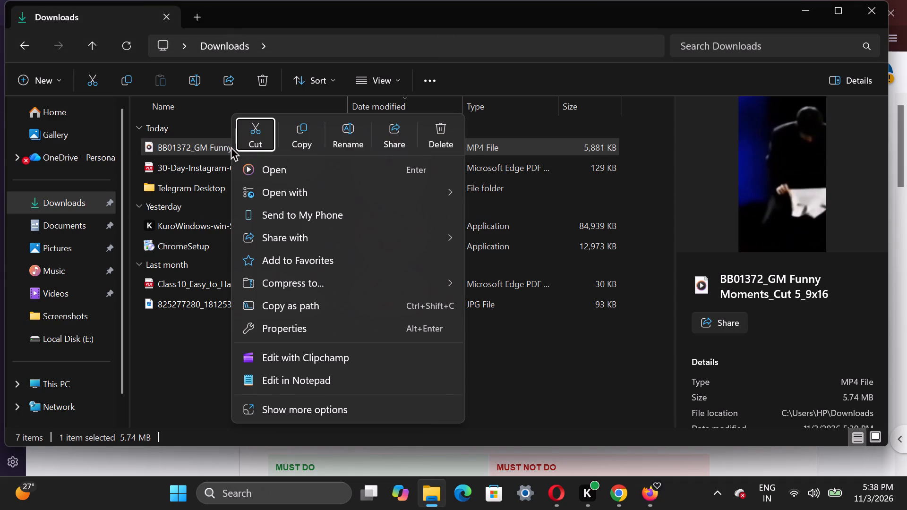
left_click(497, 221)
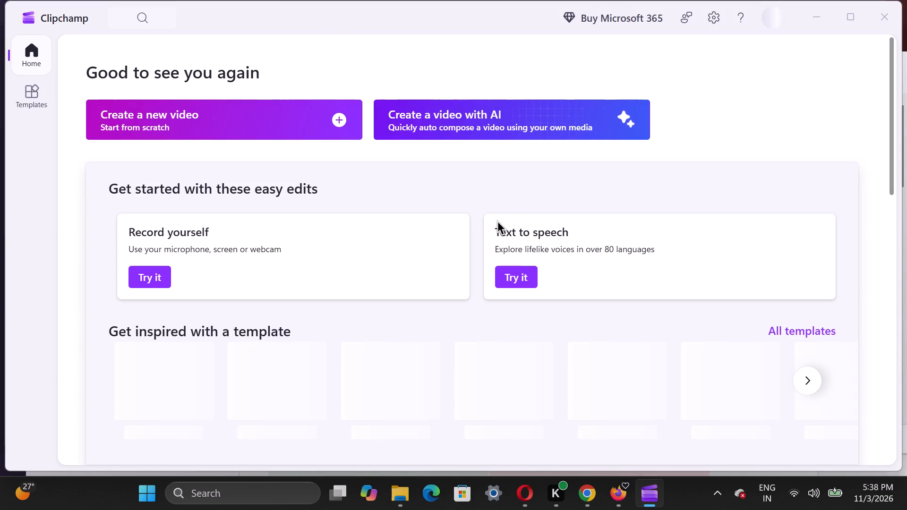
left_click(323, 119)
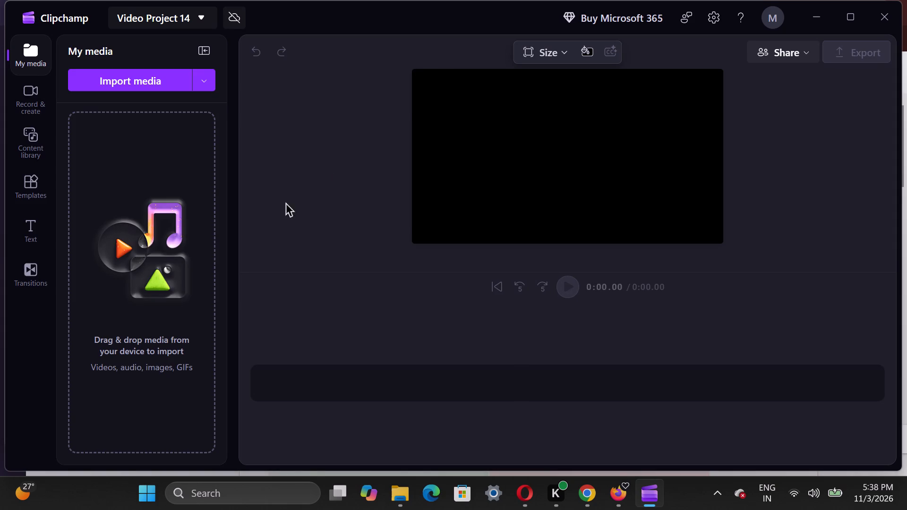
Change the empty project's canvas to the tall vertical portrait size.
left_click(142, 76)
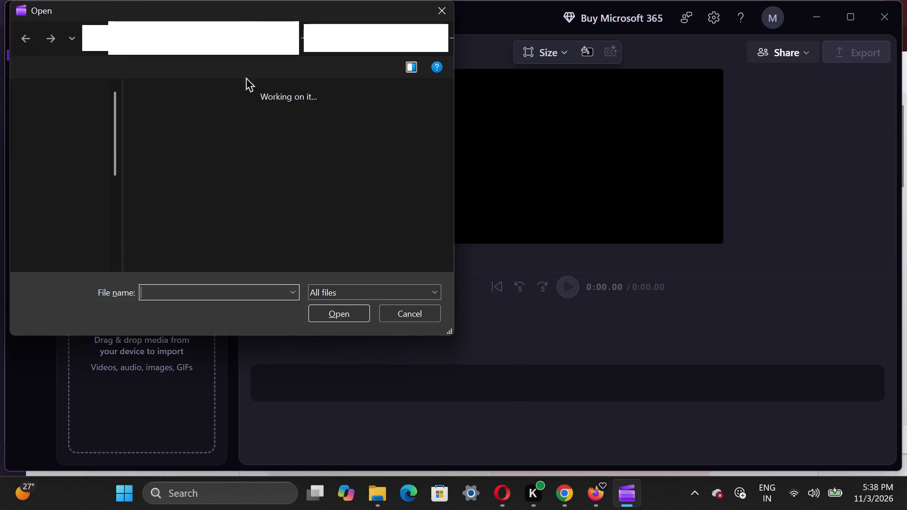
left_click(402, 312)
left_click(541, 61)
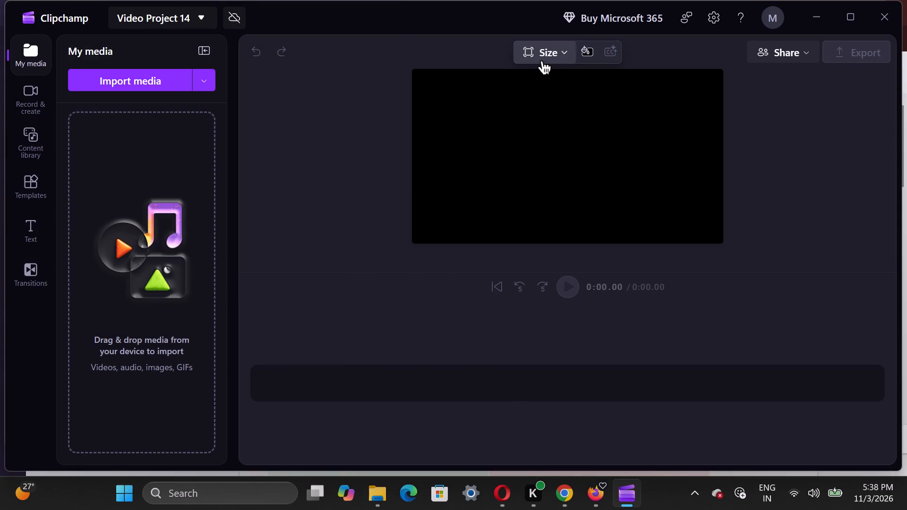
left_click(550, 130)
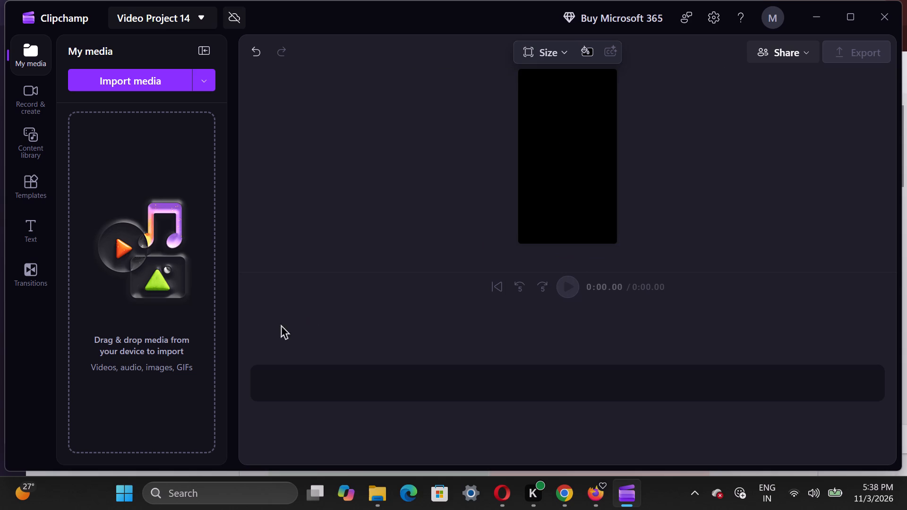
Import the BB01372_GM Funny Moments_Cut 5_9x16 video from Downloads and add it to the timeline.
left_click(144, 78)
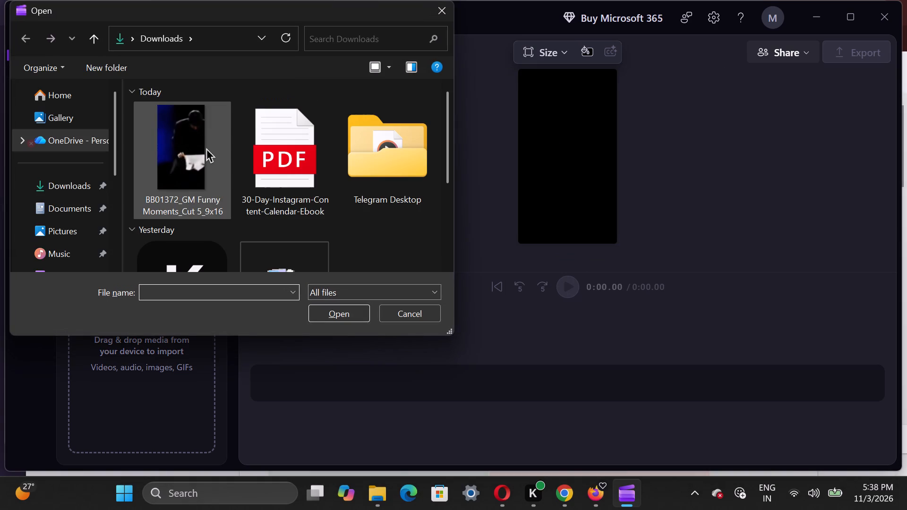
double_click(206, 149)
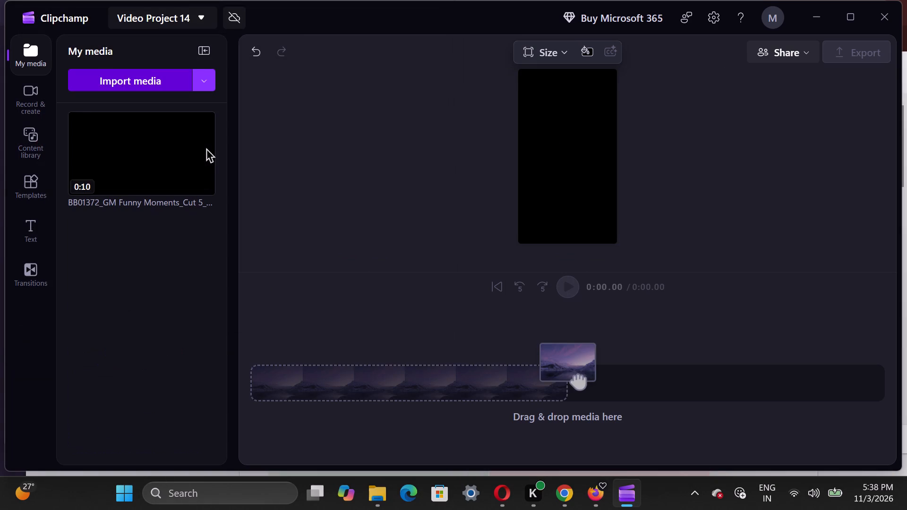
left_click(203, 187)
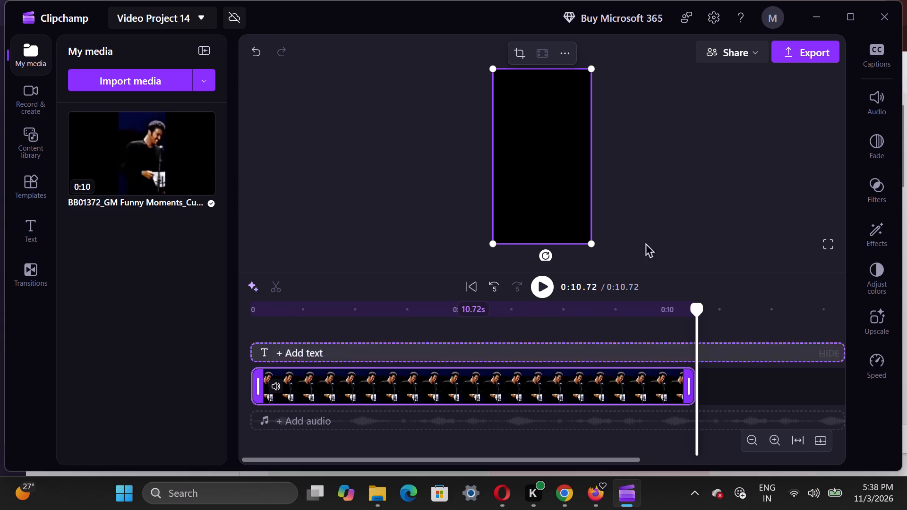
Shrink the video to about three quarters of the frame and centre it horizontally near the bottom, leaving space above.
left_click_drag(595, 246, 557, 223)
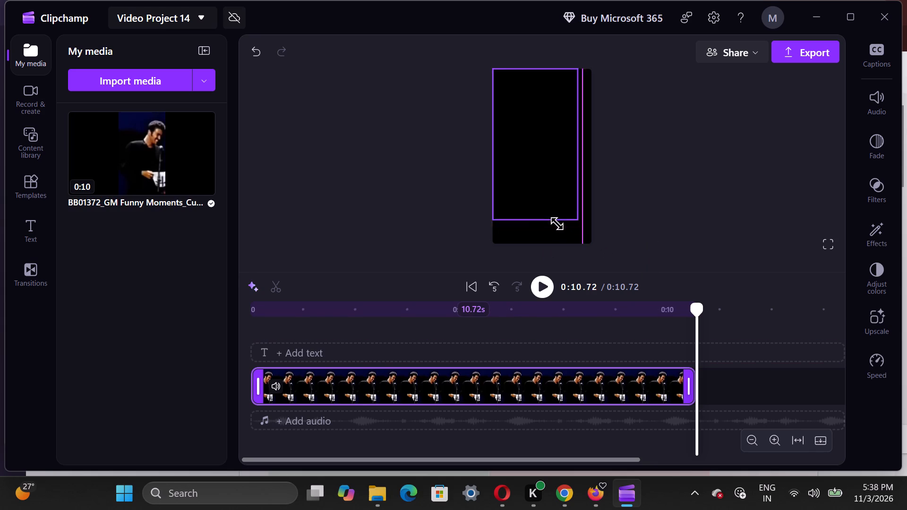
left_click_drag(557, 223, 547, 215)
left_click_drag(531, 175, 546, 192)
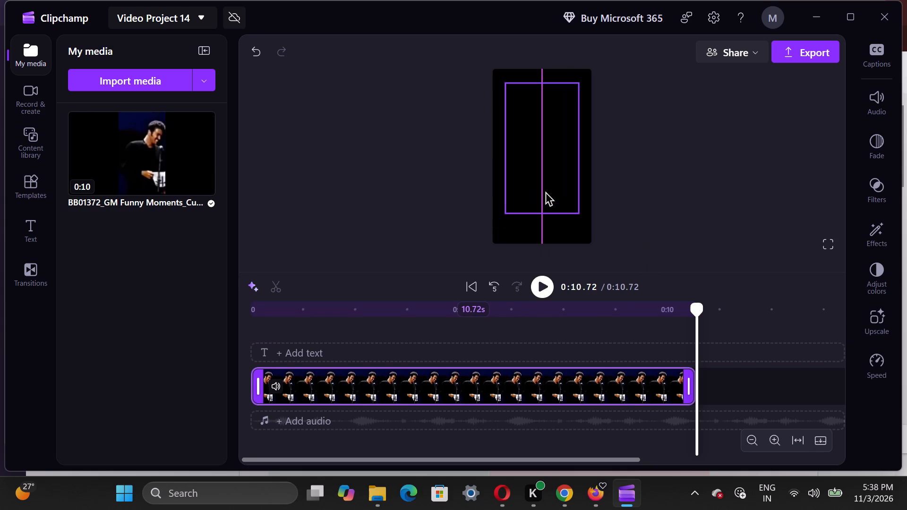
left_click_drag(546, 192, 543, 204)
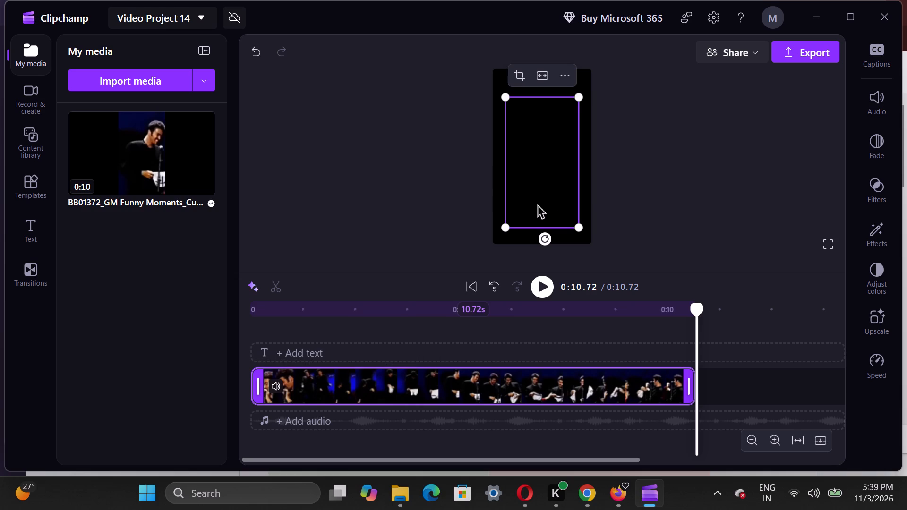
left_click_drag(538, 205, 538, 209)
left_click(538, 209)
left_click(699, 225)
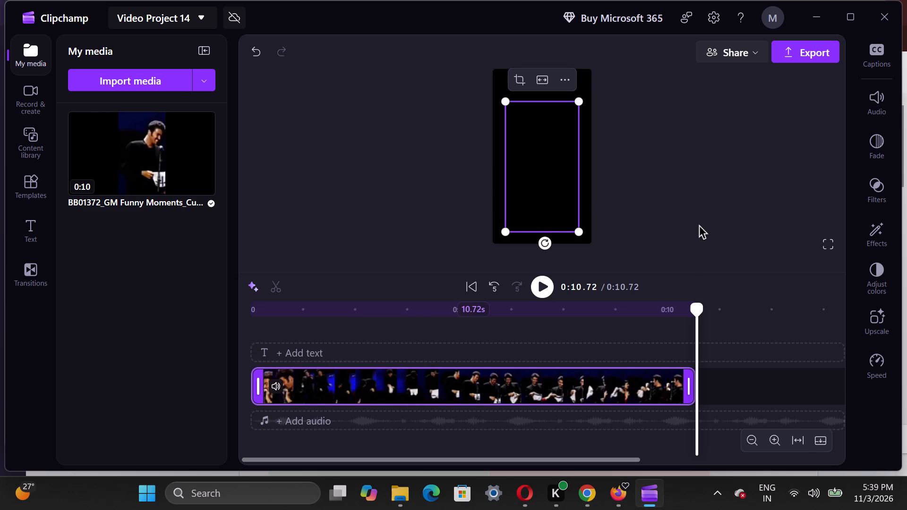
Add a plain text clip and move it to the start of the timeline above the video.
left_click(365, 355)
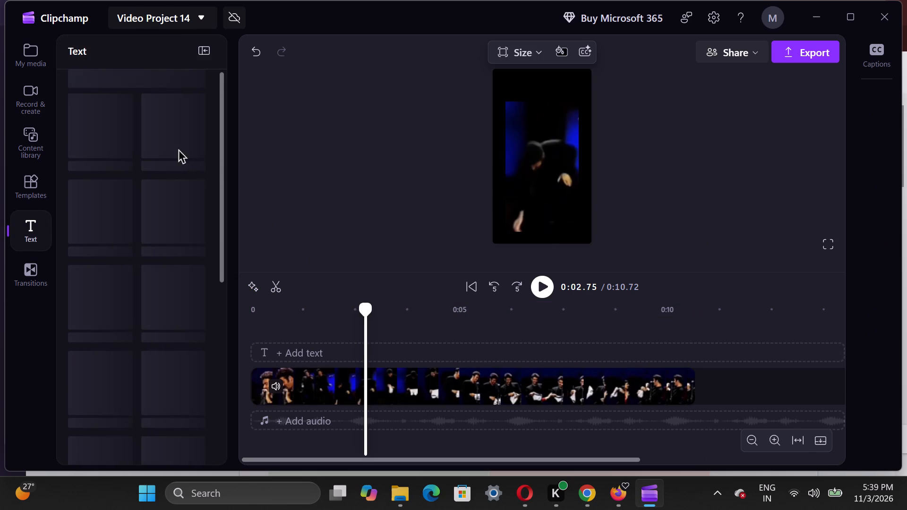
left_click(115, 144)
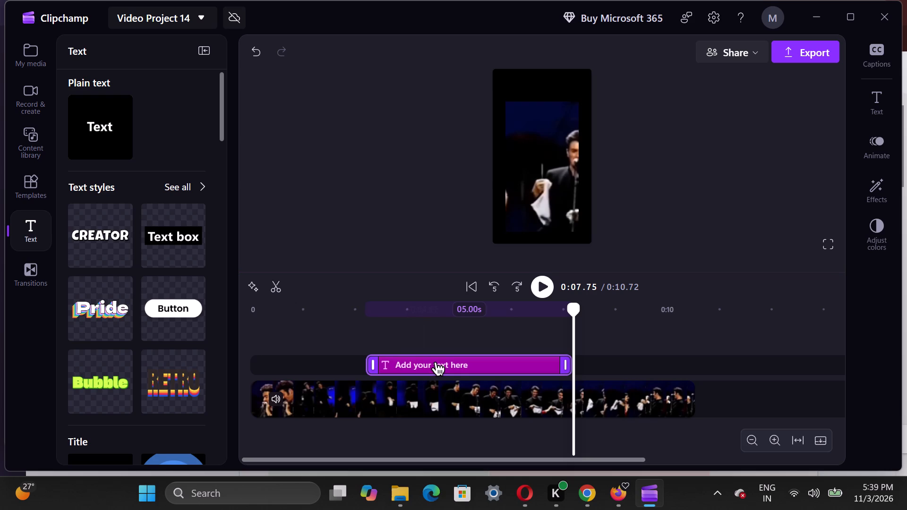
left_click_drag(435, 363, 285, 358)
left_click(285, 358)
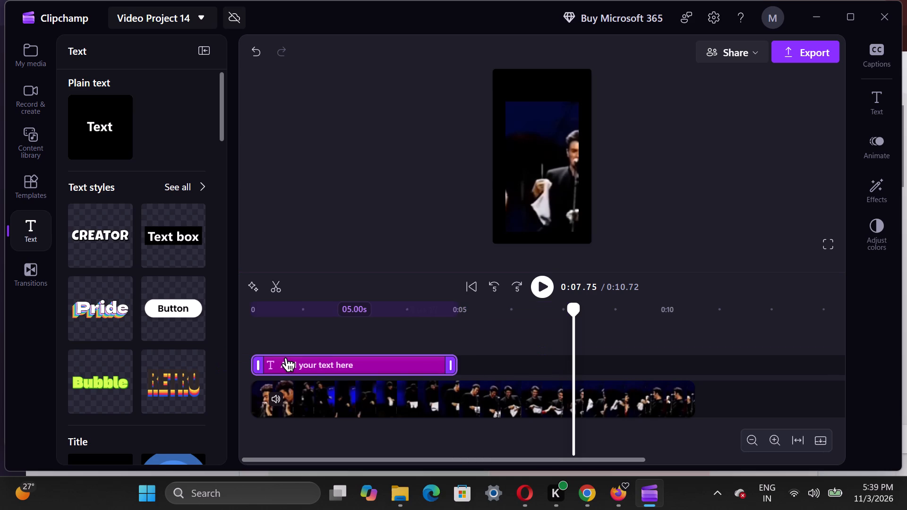
Replace the placeholder text in the preview with the caption "anyone know why he laughing".
double_click(285, 358)
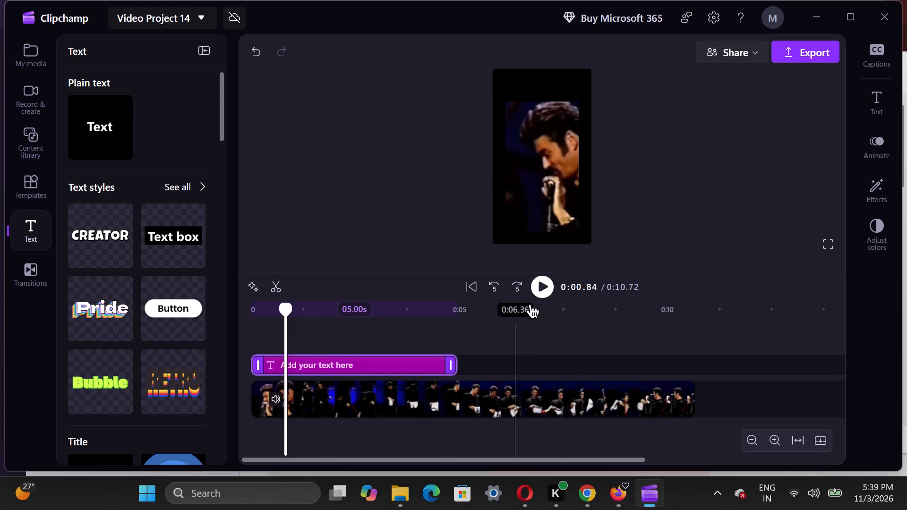
left_click(536, 298)
left_click(542, 280)
left_click(542, 280)
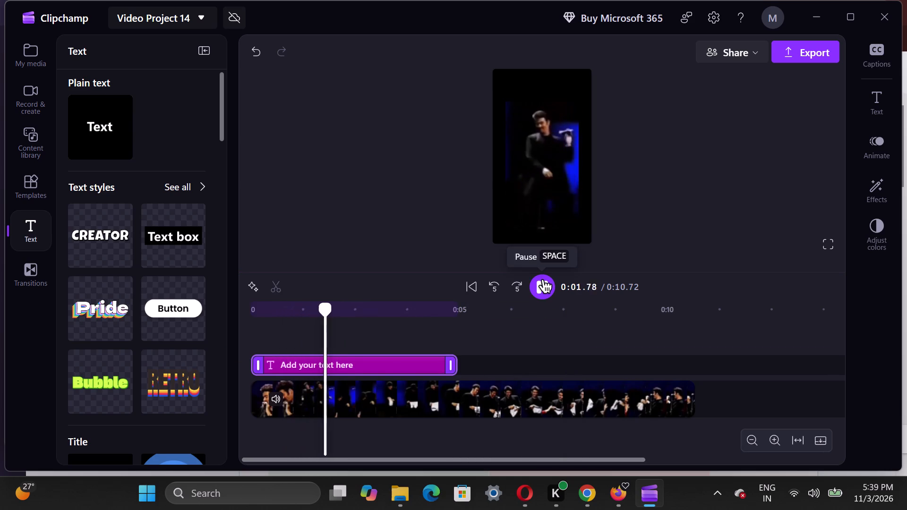
double_click(365, 357)
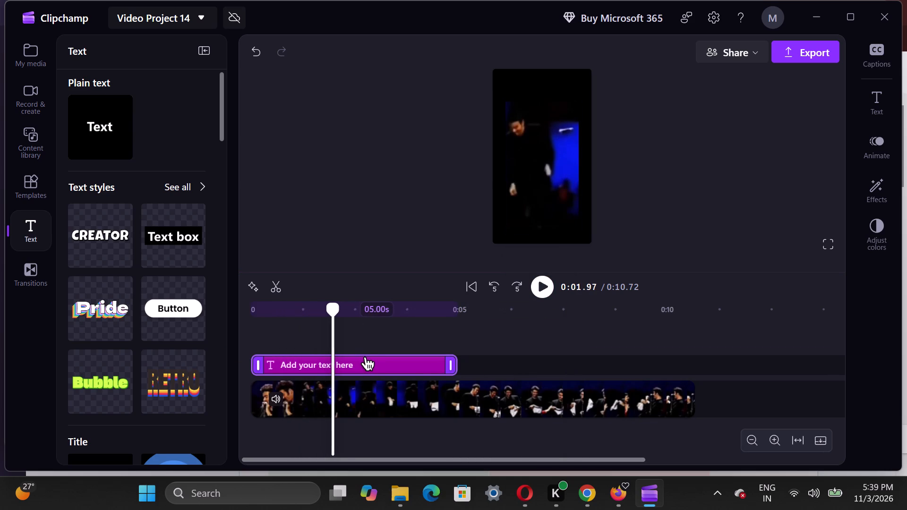
left_click(374, 367)
left_click_drag(354, 369, 340, 365)
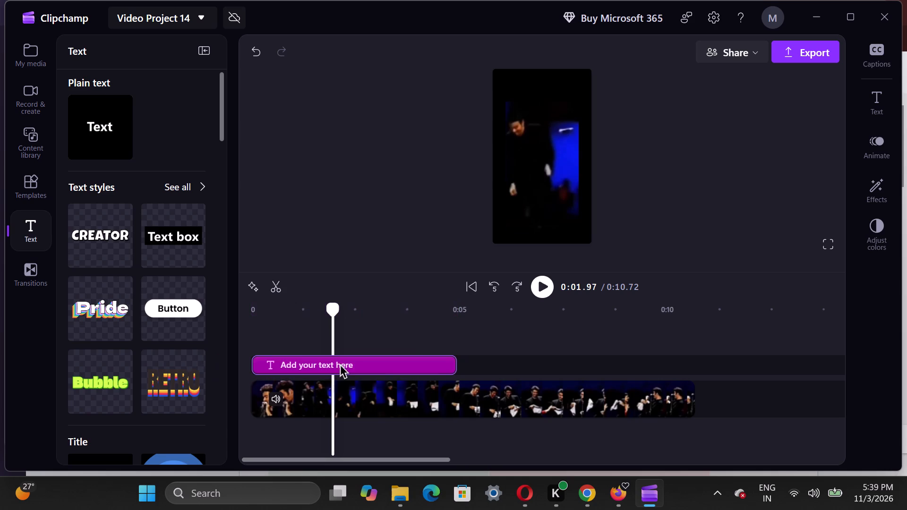
left_click_drag(340, 365, 345, 365)
left_click(345, 365)
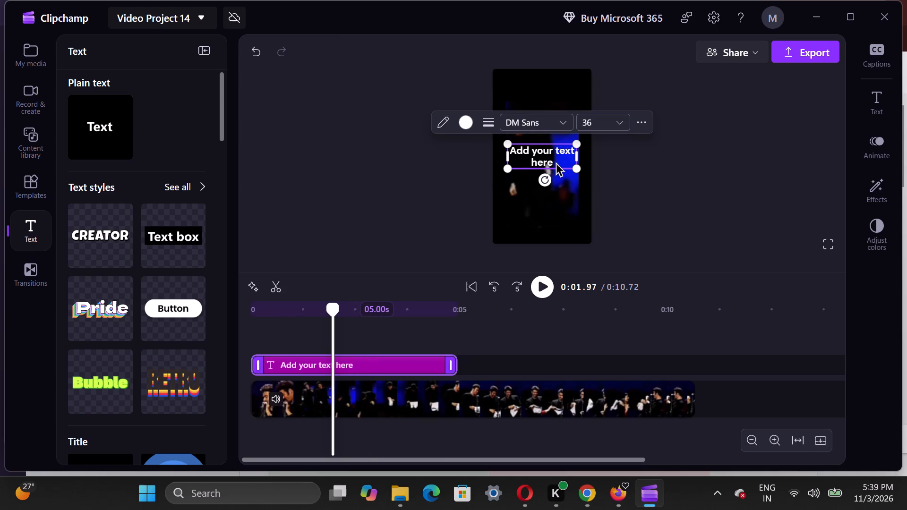
left_click(556, 163)
double_click(556, 163)
left_click_drag(556, 163, 508, 149)
key("BackSpace")
type("anyone know")
key("space")
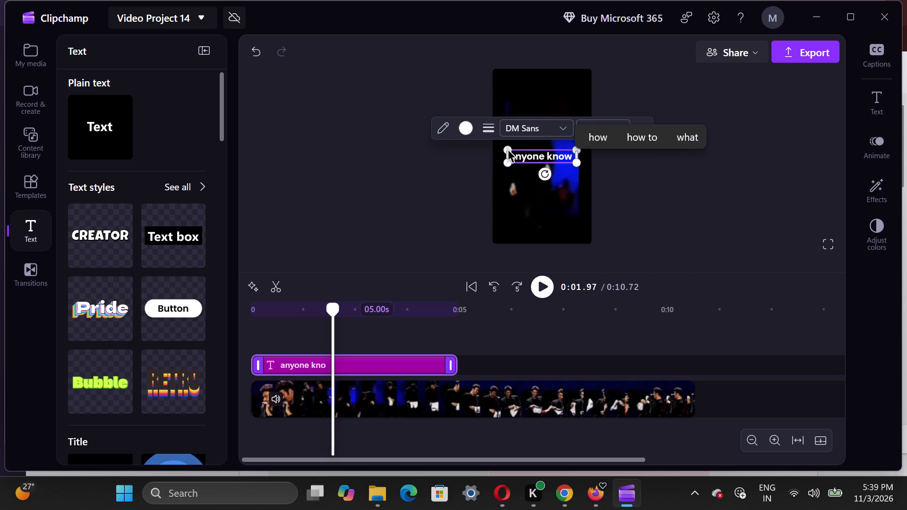
type("why he lau")
type("gh")
type("in")
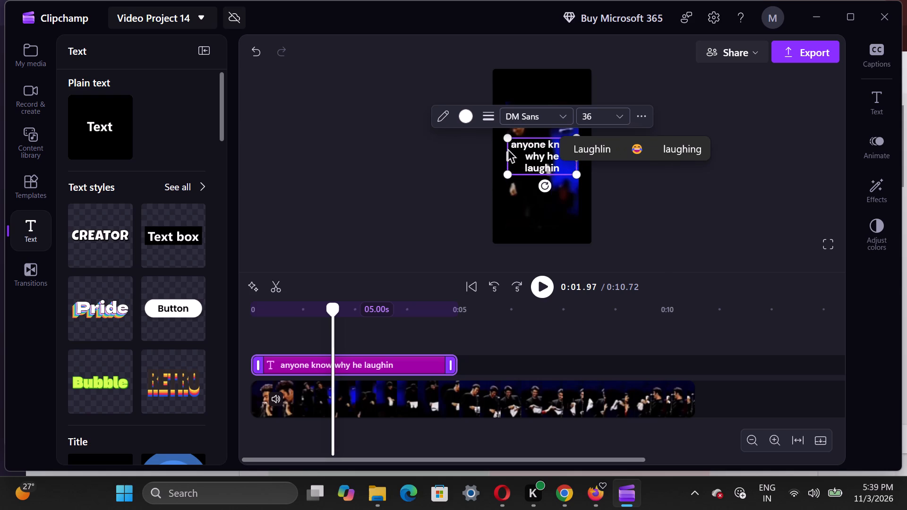
left_click(695, 154)
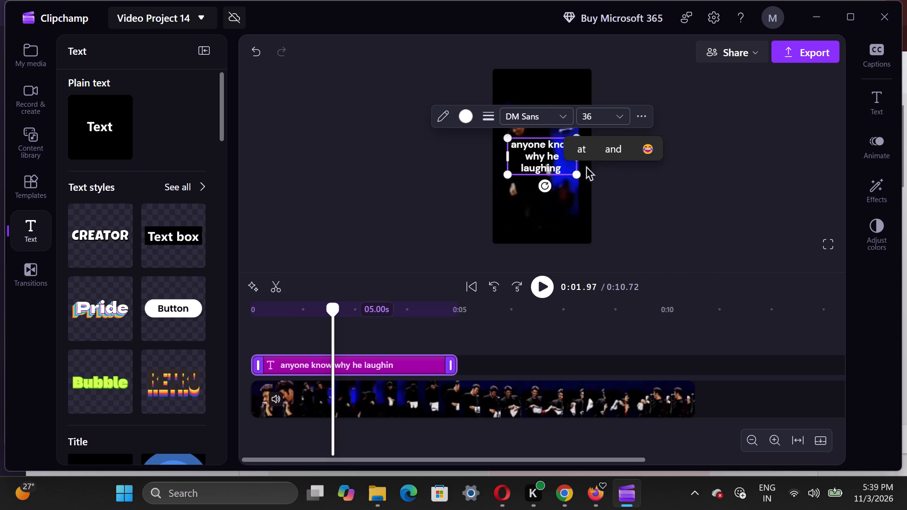
Try to move the caption upward in the frame, toward the space above the video.
left_click_drag(547, 165, 550, 128)
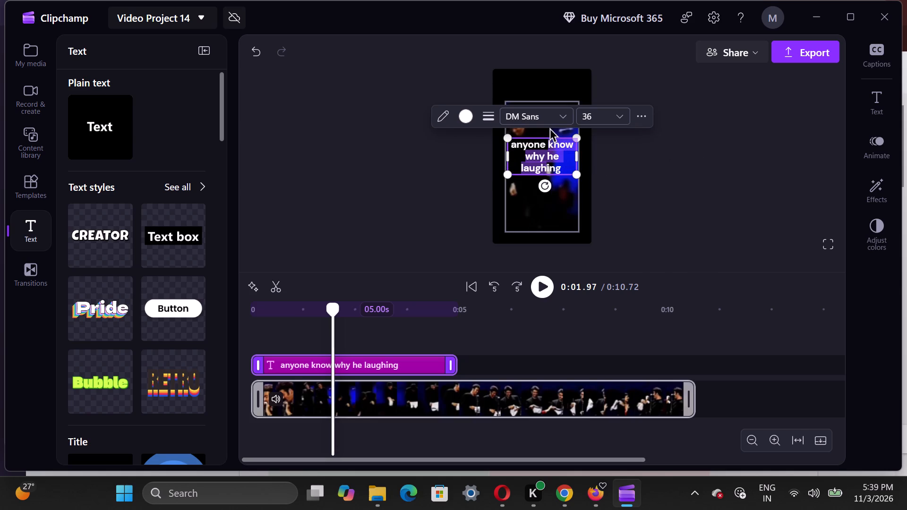
left_click_drag(550, 128, 661, 173)
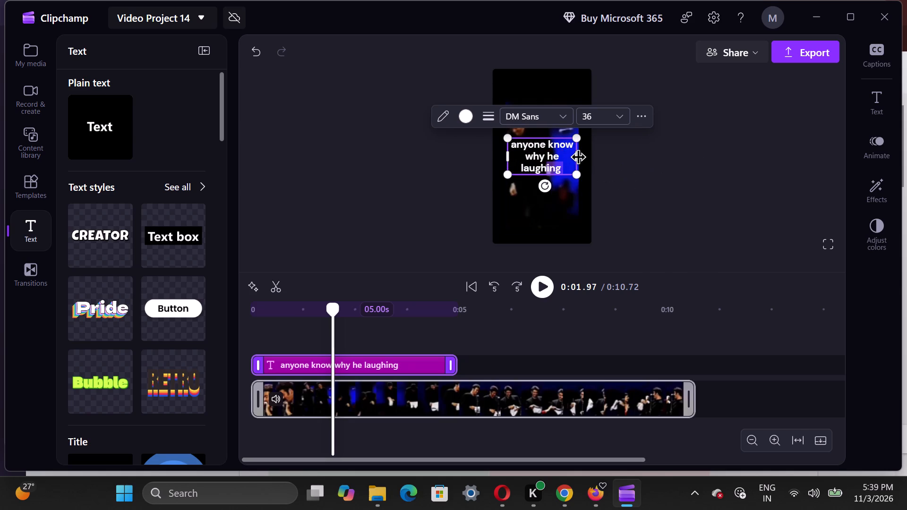
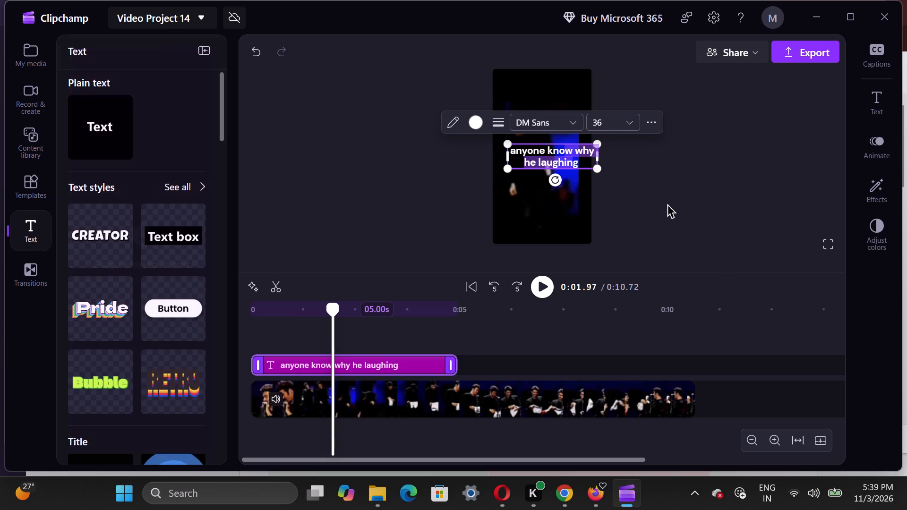
Move the caption into the black space above the video and shrink it to font size 21.
left_click(638, 207)
left_click_drag(556, 156, 547, 93)
left_click_drag(587, 106, 564, 94)
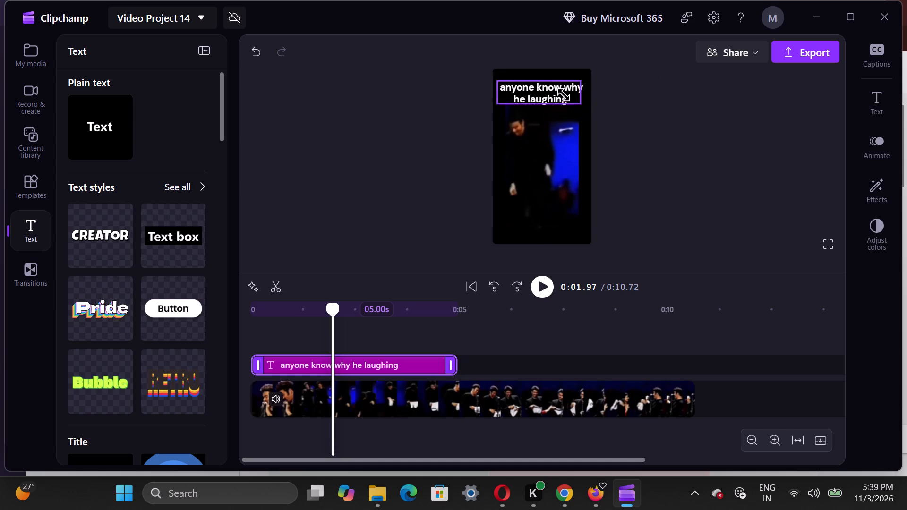
left_click_drag(564, 94, 553, 88)
Nudge the video slightly lower in the frame to leave more room beneath the caption.
left_click_drag(560, 143, 560, 148)
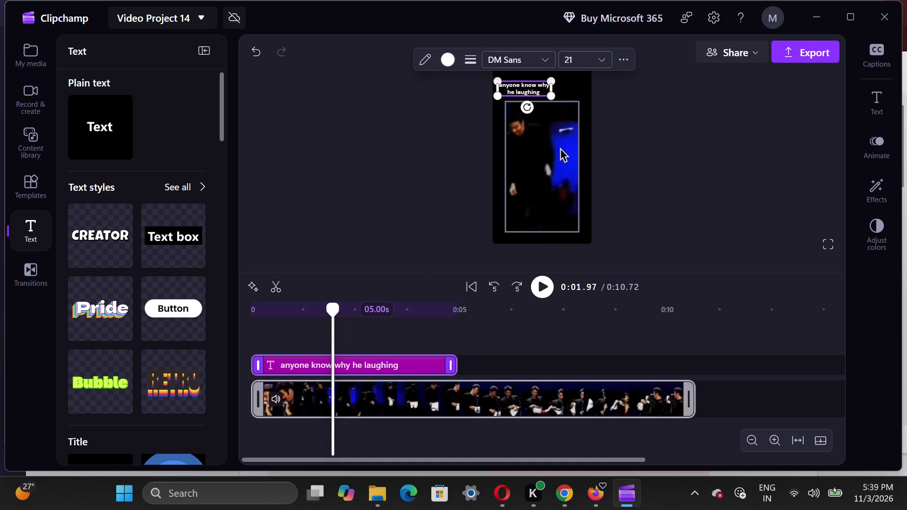
left_click_drag(560, 148, 558, 149)
left_click(558, 149)
left_click(560, 149)
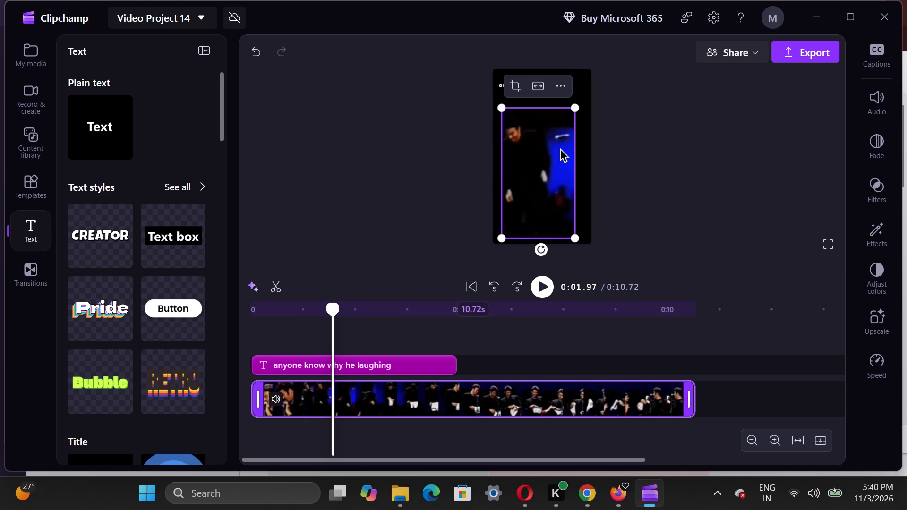
left_click(644, 160)
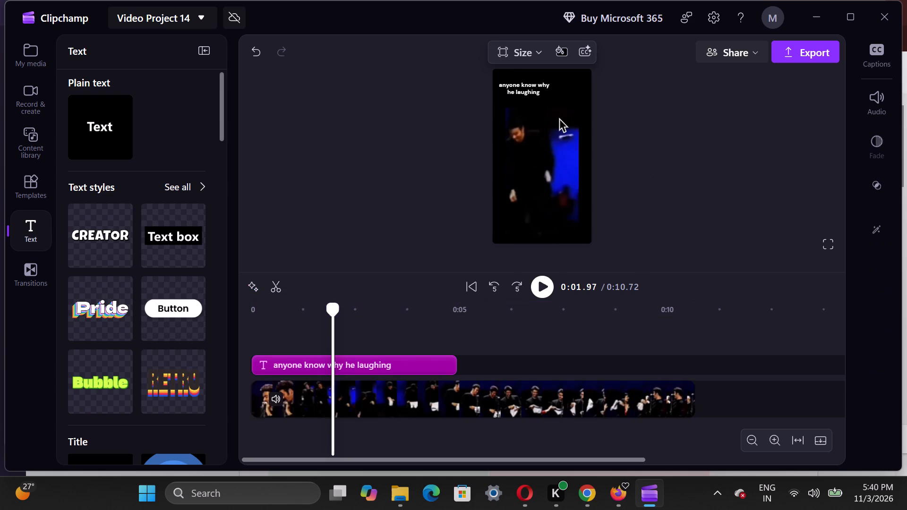
Centre the caption horizontally in the black space above the video.
left_click(533, 94)
left_click_drag(533, 94, 546, 95)
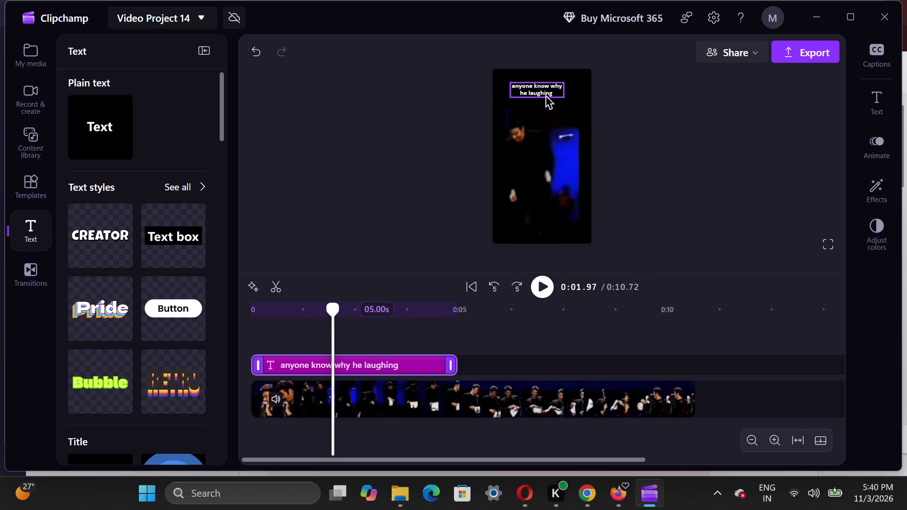
left_click_drag(546, 95, 550, 99)
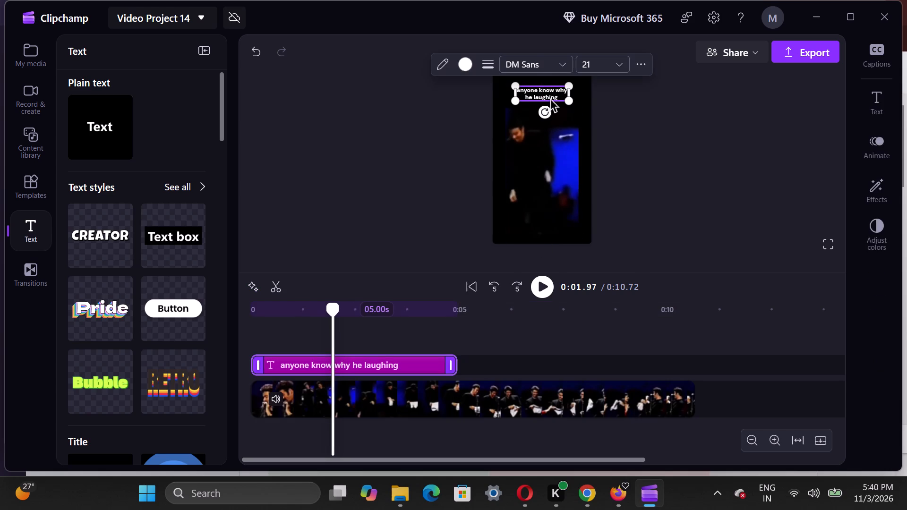
Give the caption a medium-thickness solid black outline (#000000).
left_click(483, 66)
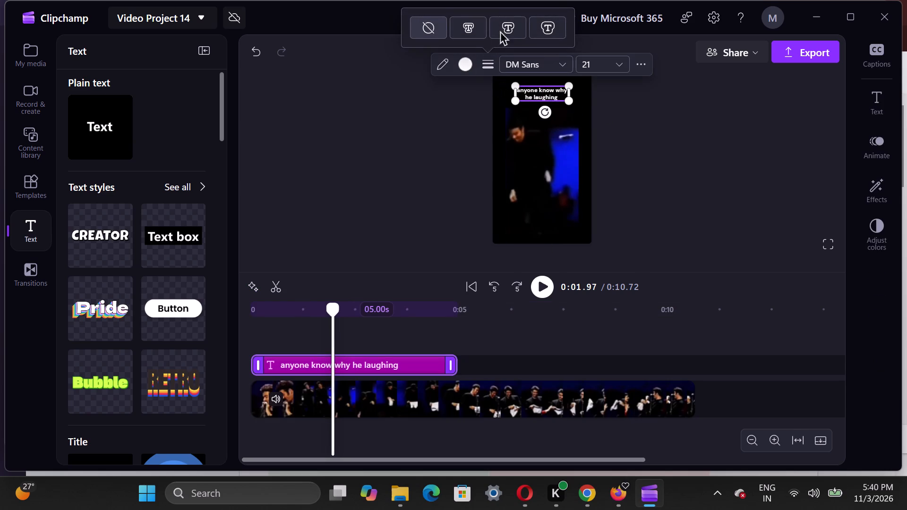
left_click(517, 25)
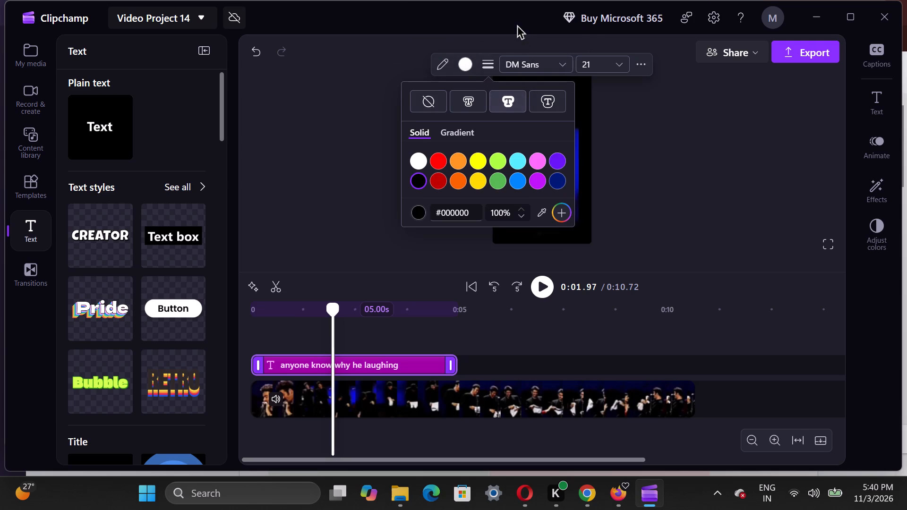
left_click(415, 180)
left_click(605, 185)
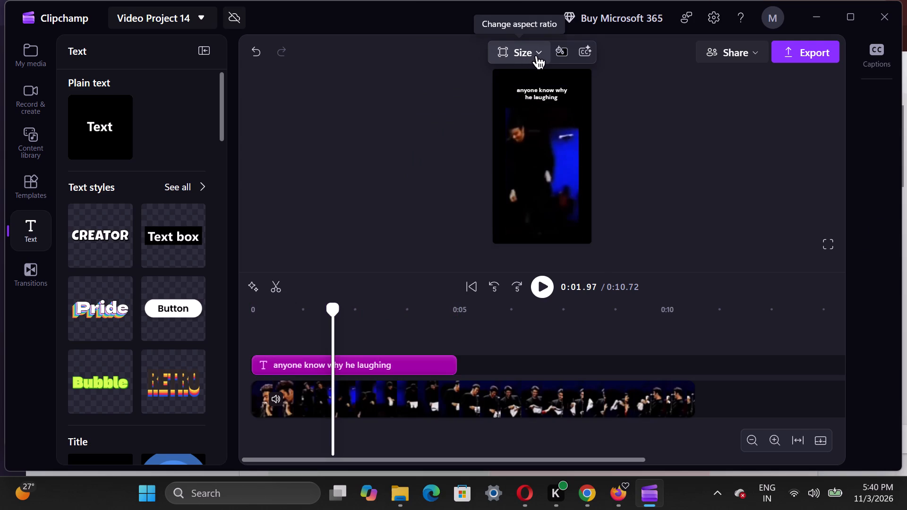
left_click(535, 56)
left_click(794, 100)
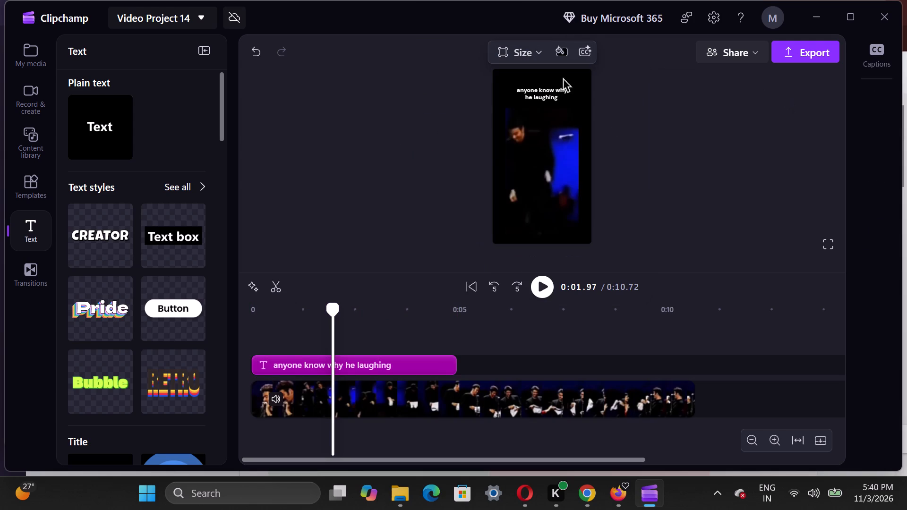
Turn off bold for the caption text.
left_click(543, 93)
left_click(644, 63)
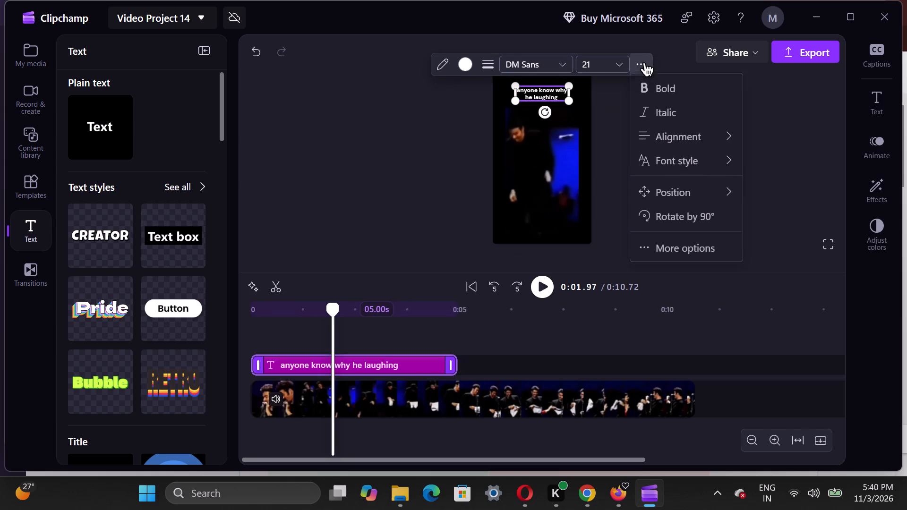
left_click(680, 93)
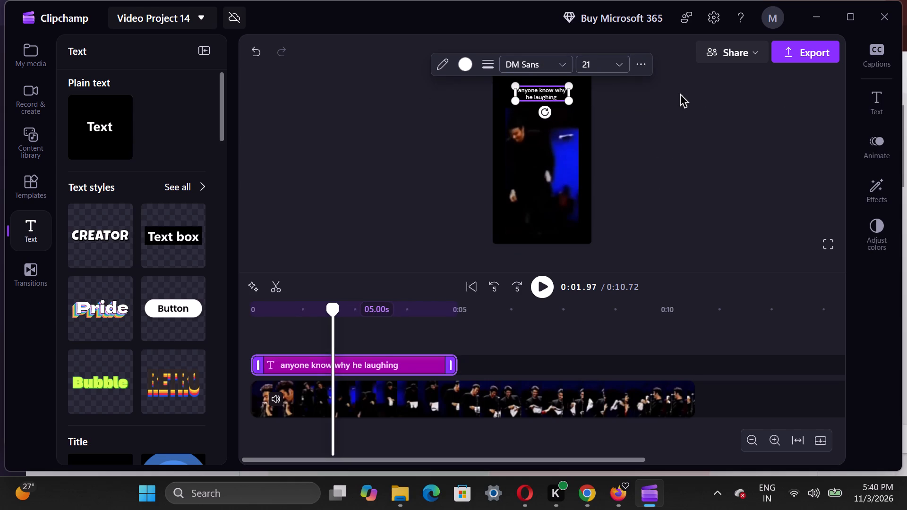
left_click(662, 146)
scroll(625, 113, "up", 4, "ctrl")
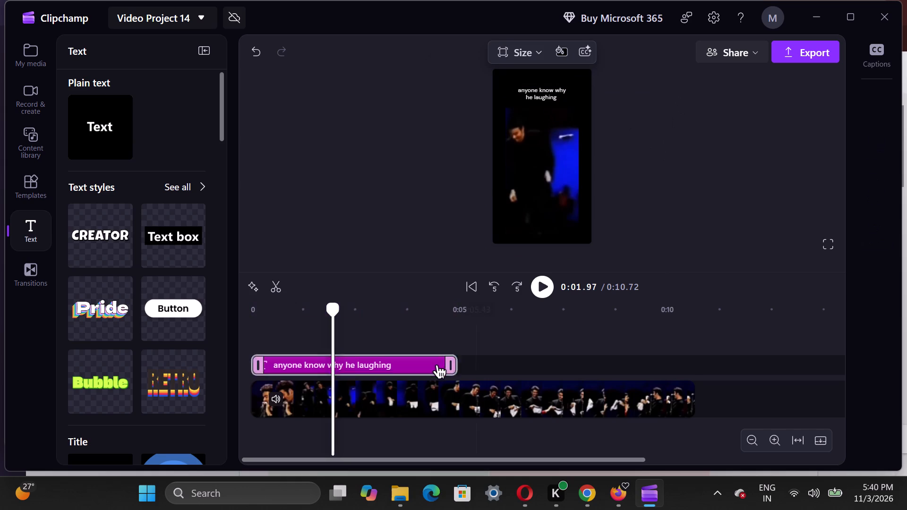
Split the video clip at 4.85 s.
left_click(399, 393)
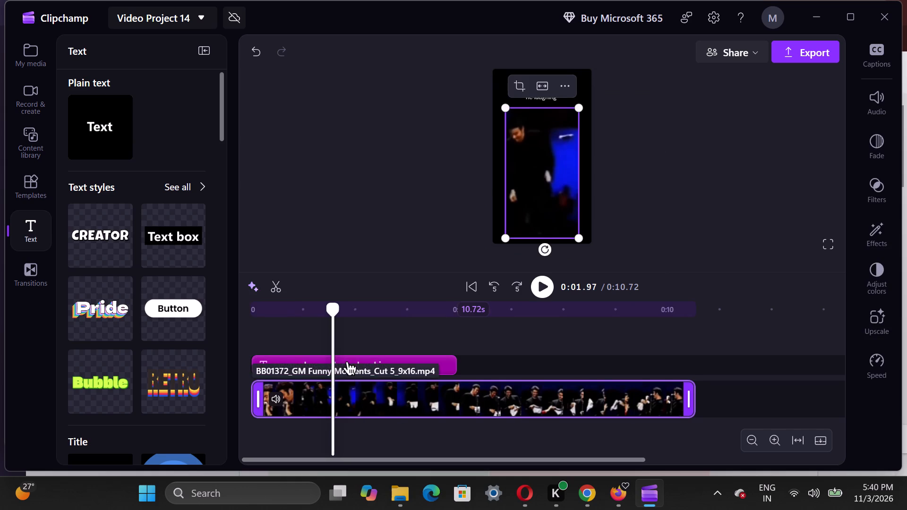
left_click_drag(331, 312, 453, 326)
left_click(279, 284)
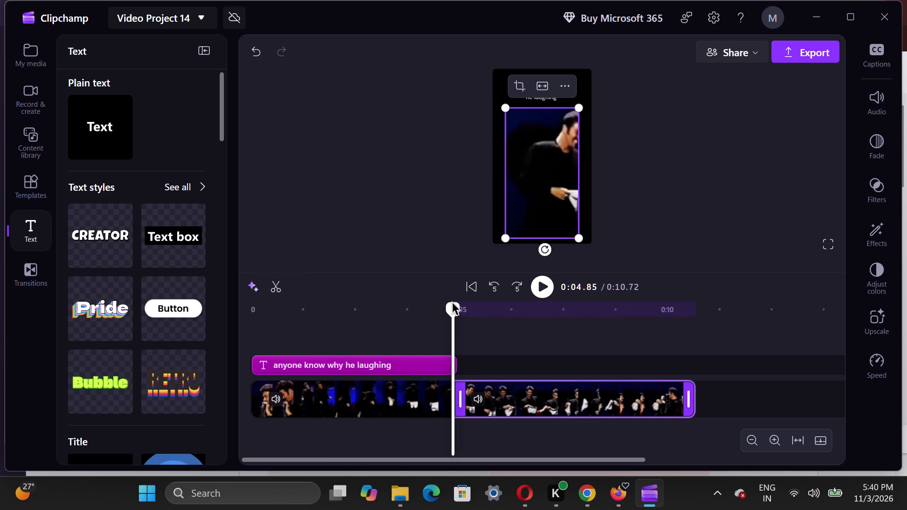
Split the second video segment at 7.61 s.
left_click_drag(452, 302, 496, 311)
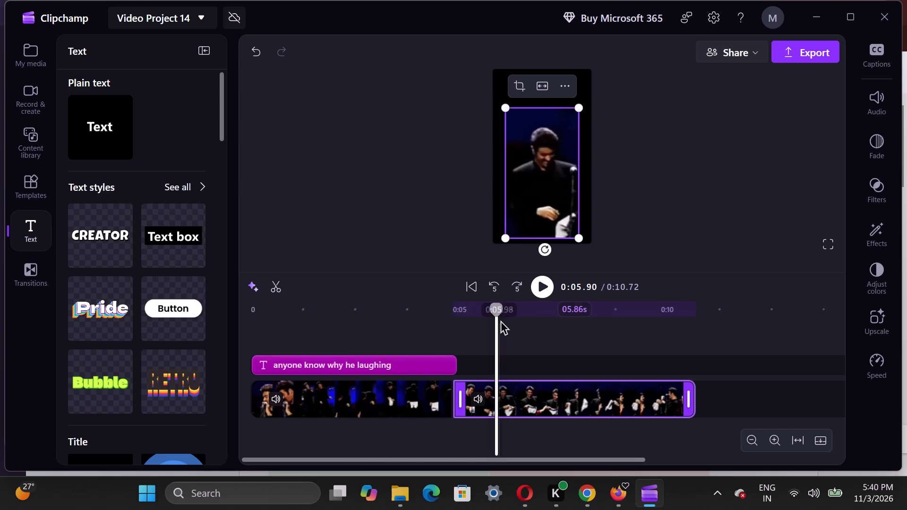
left_click_drag(494, 310, 535, 314)
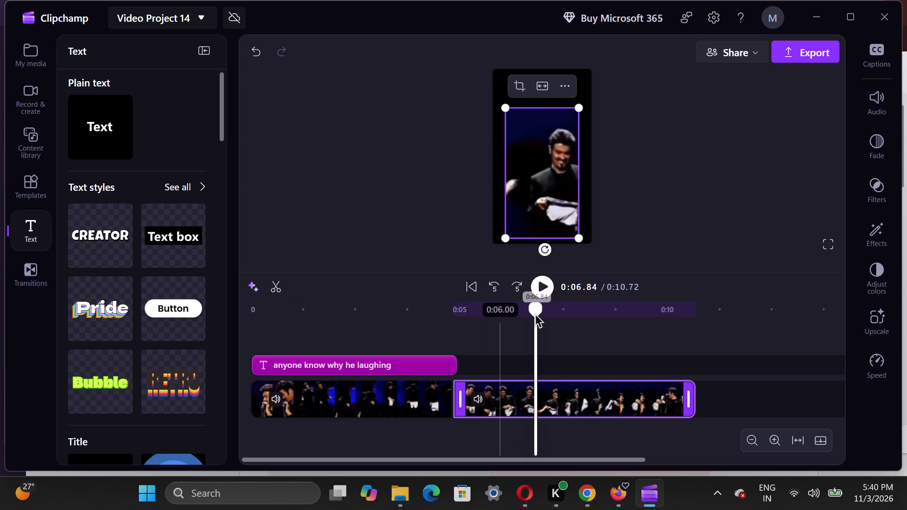
left_click_drag(535, 314, 567, 316)
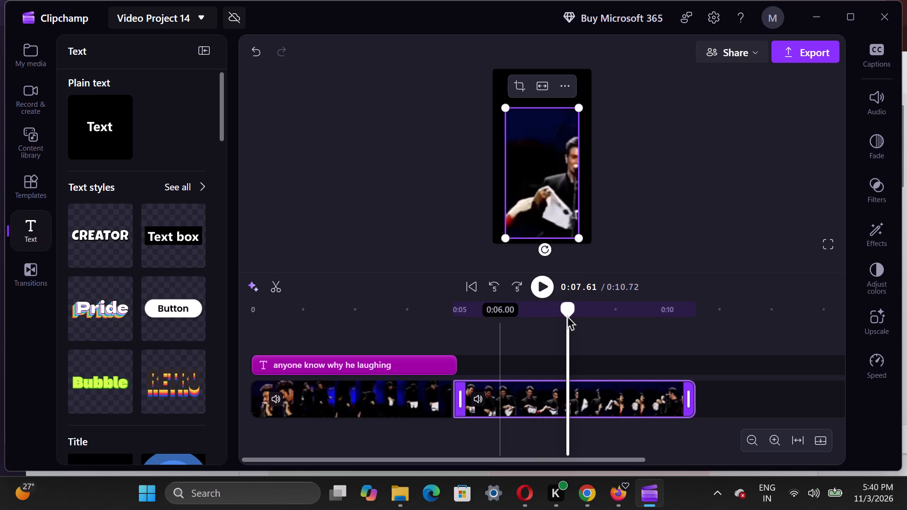
left_click(283, 287)
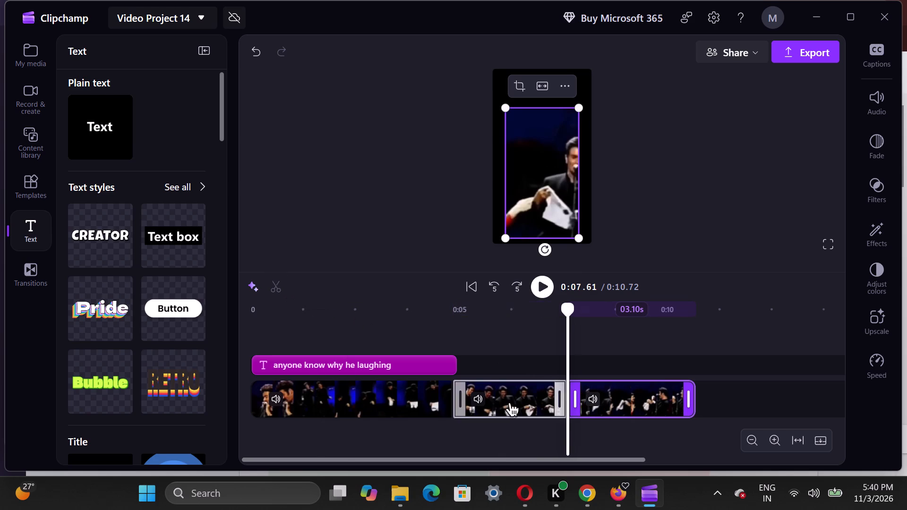
Crop a thin strip off the upper and left edges of the last video segment's picture.
left_click(505, 404)
left_click(535, 203)
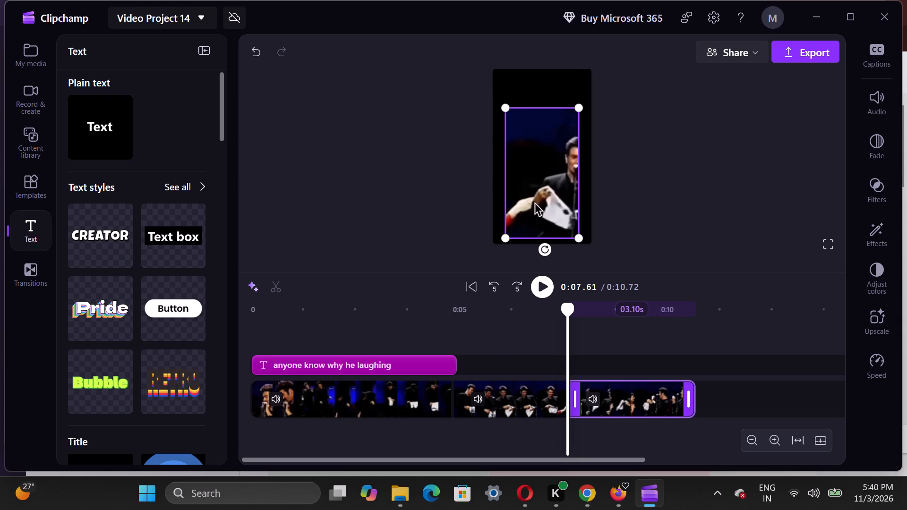
left_click(518, 93)
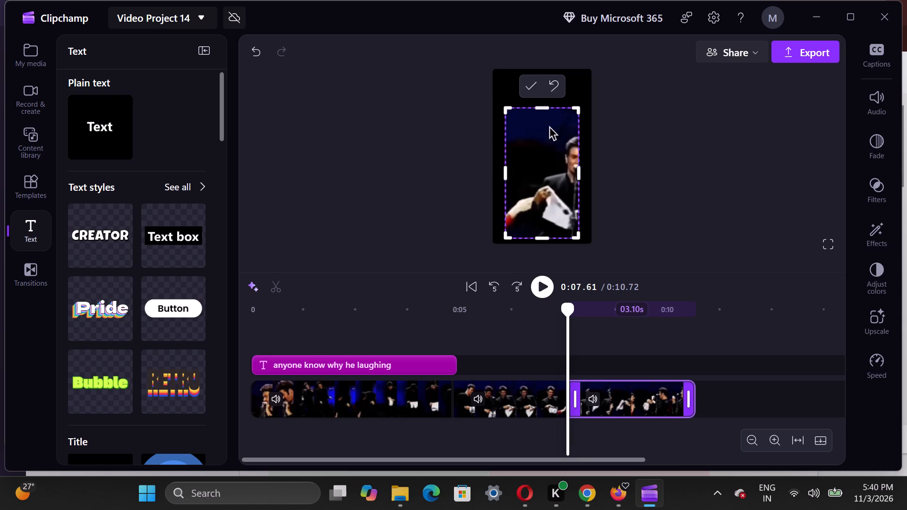
left_click_drag(509, 109, 520, 119)
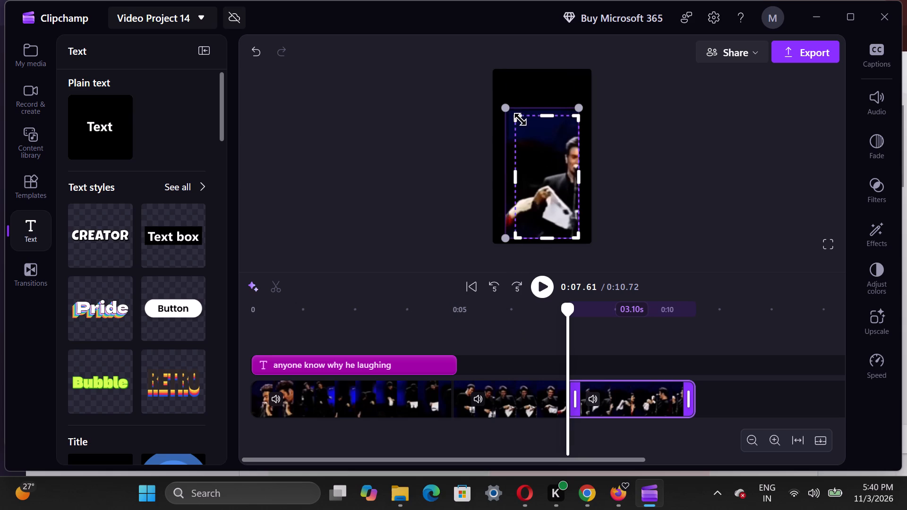
left_click_drag(520, 119, 519, 120)
left_click(534, 98)
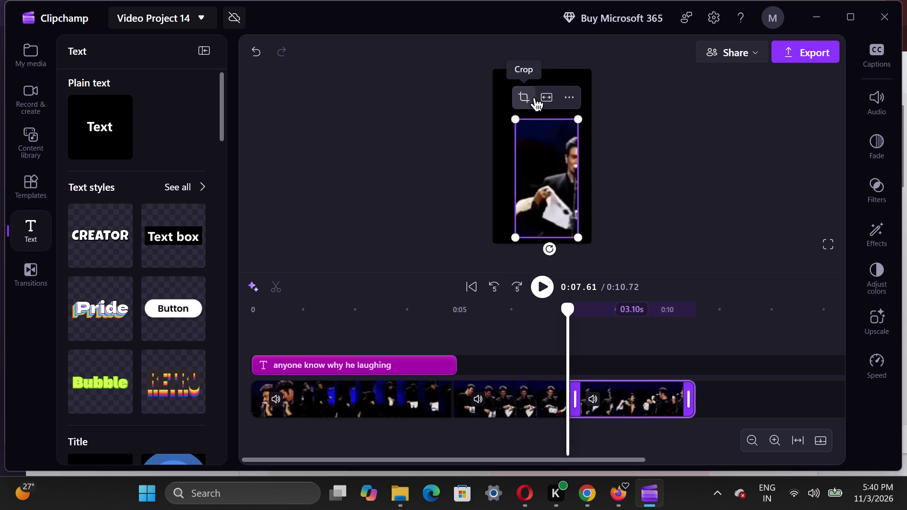
left_click(673, 171)
left_click(496, 384)
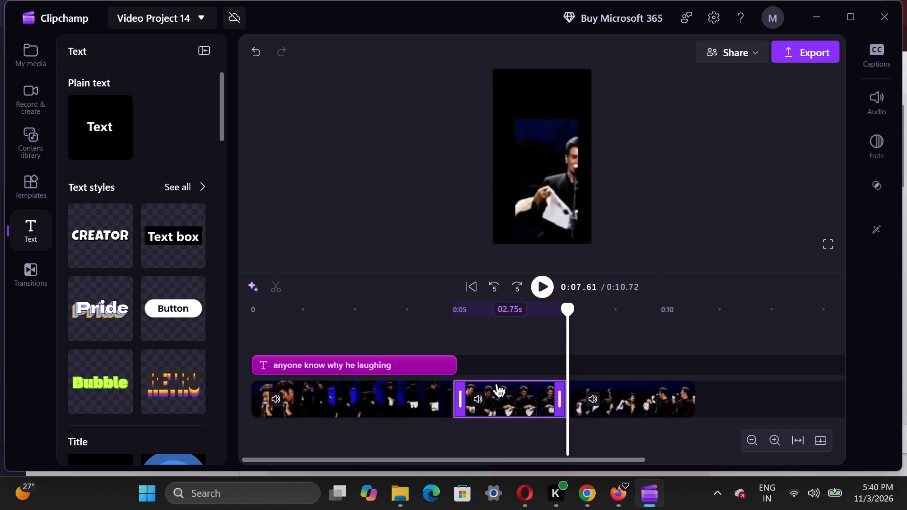
left_click(539, 196)
Extend the caption clip on the timeline to the end of the video at 10.72 s.
left_click(432, 365)
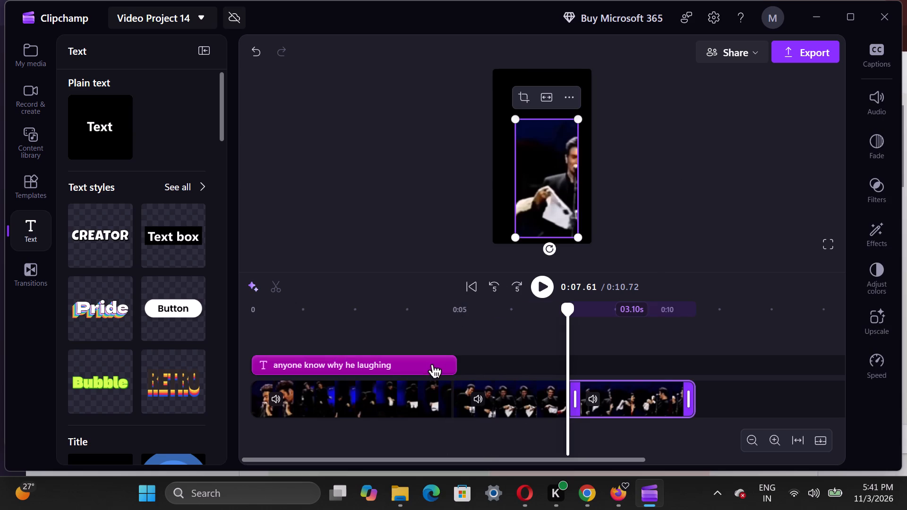
left_click_drag(452, 365, 688, 386)
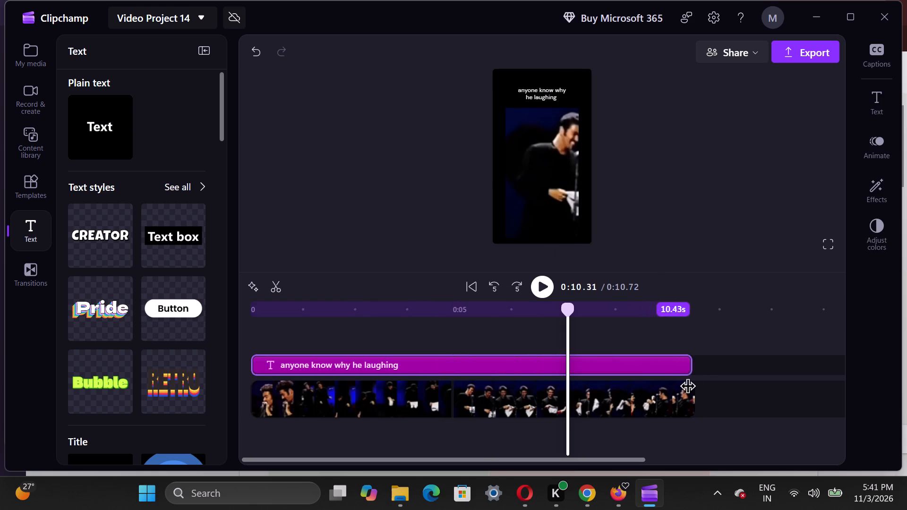
left_click_drag(688, 386, 692, 389)
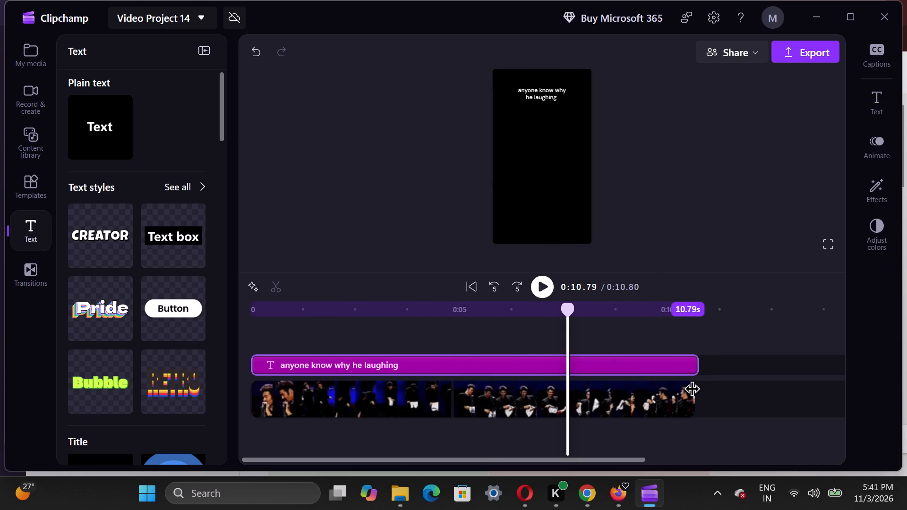
left_click_drag(692, 389, 692, 389)
Enlarge the cropped last video segment slightly and centre it horizontally in the frame beneath the caption.
left_click(508, 402)
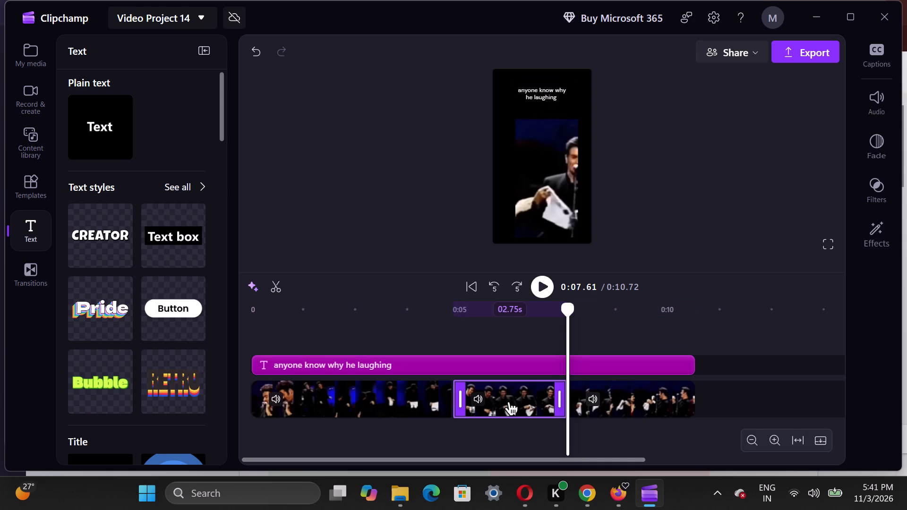
left_click_drag(544, 207, 539, 205)
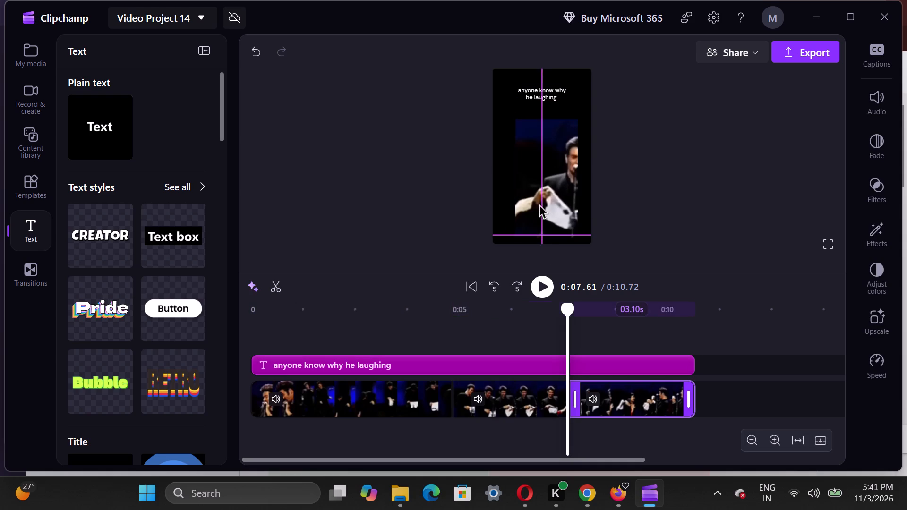
left_click_drag(539, 205, 532, 168)
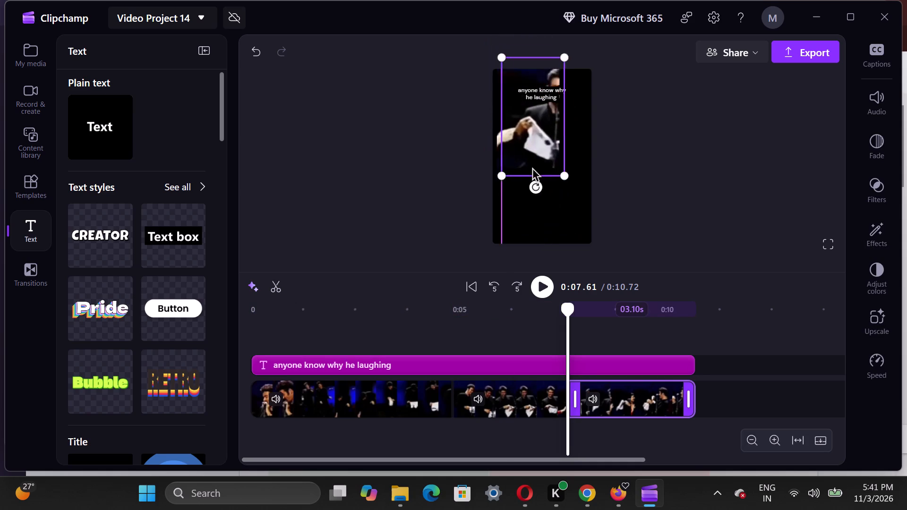
left_click_drag(532, 168, 540, 198)
left_click_drag(573, 228, 576, 231)
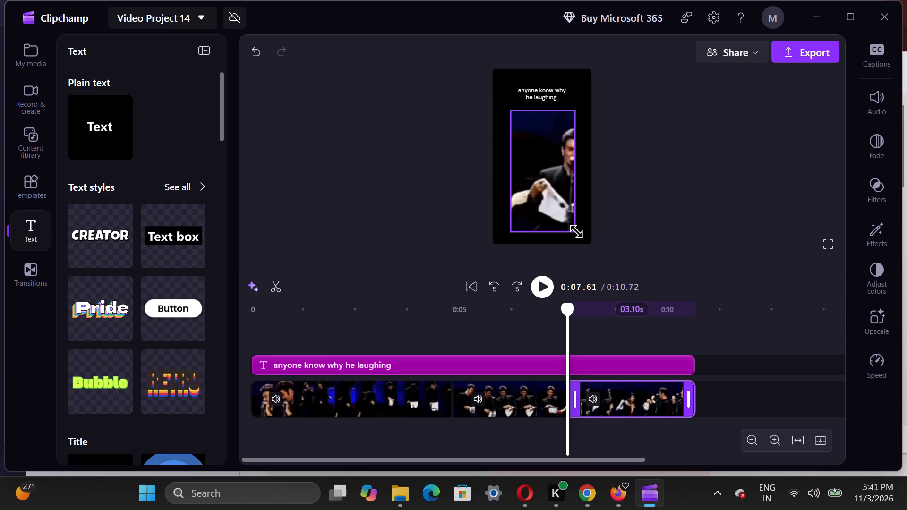
left_click_drag(576, 231, 577, 231)
left_click_drag(577, 231, 582, 235)
left_click_drag(540, 170, 536, 170)
left_click(536, 170)
left_click(649, 202)
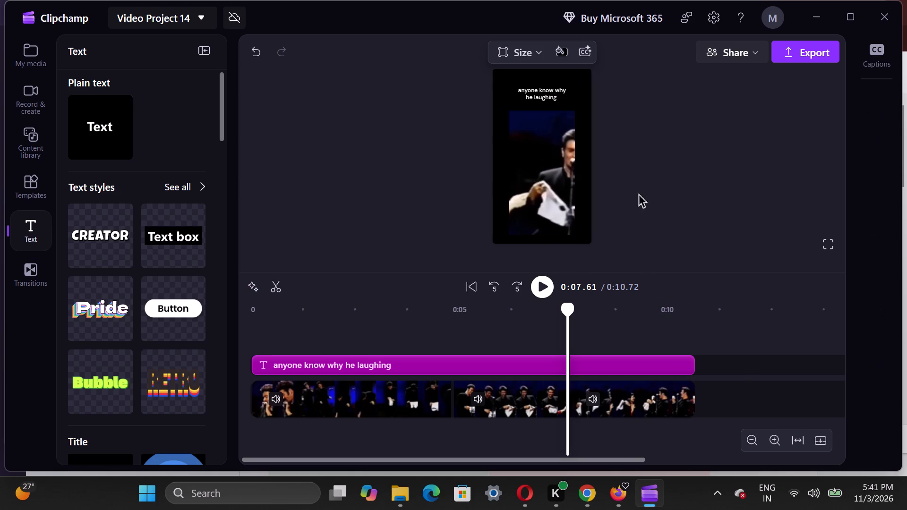
left_click(534, 165)
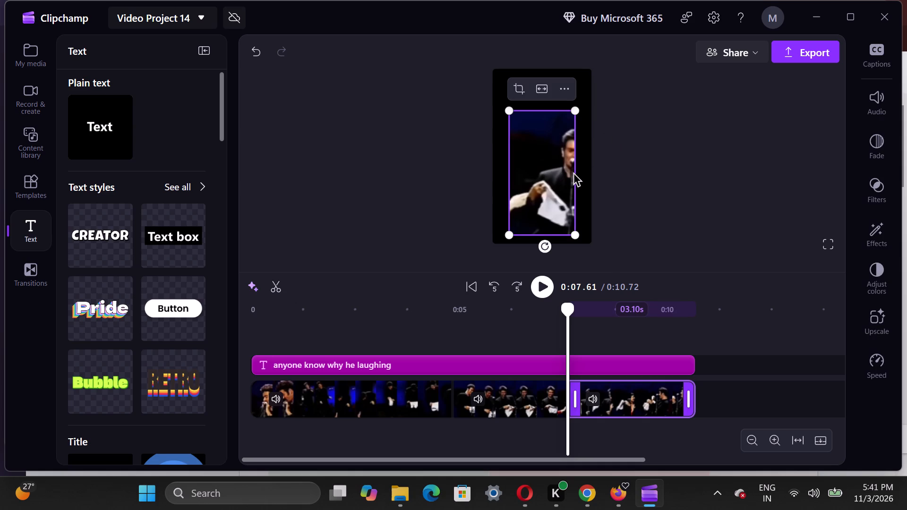
left_click(573, 173)
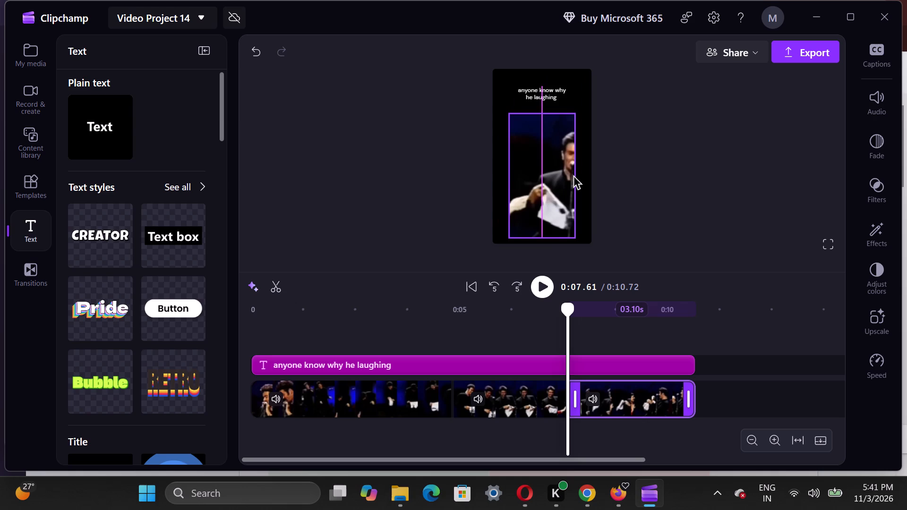
left_click(680, 223)
Play back the clip through to the end to check the reframed segments and caption.
left_click(409, 402)
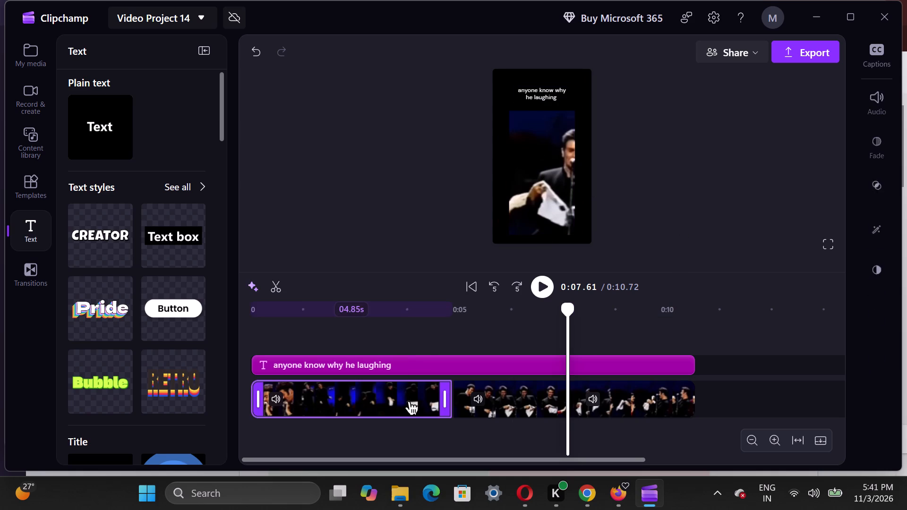
left_click_drag(567, 310, 589, 349)
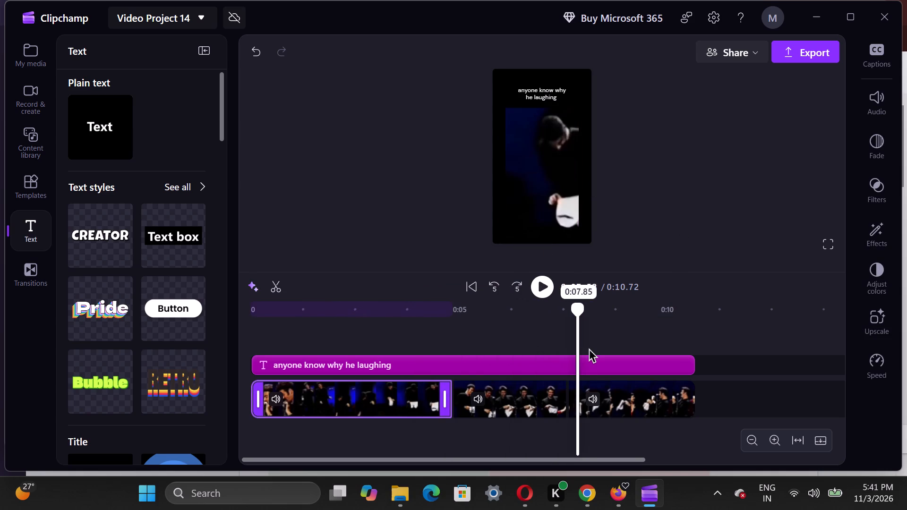
left_click_drag(589, 349, 488, 365)
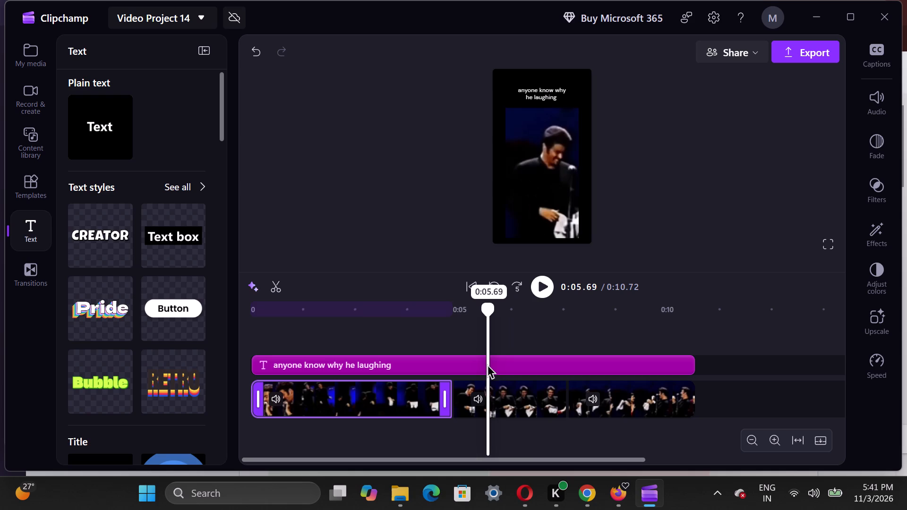
left_click_drag(488, 365, 543, 293)
left_click(541, 288)
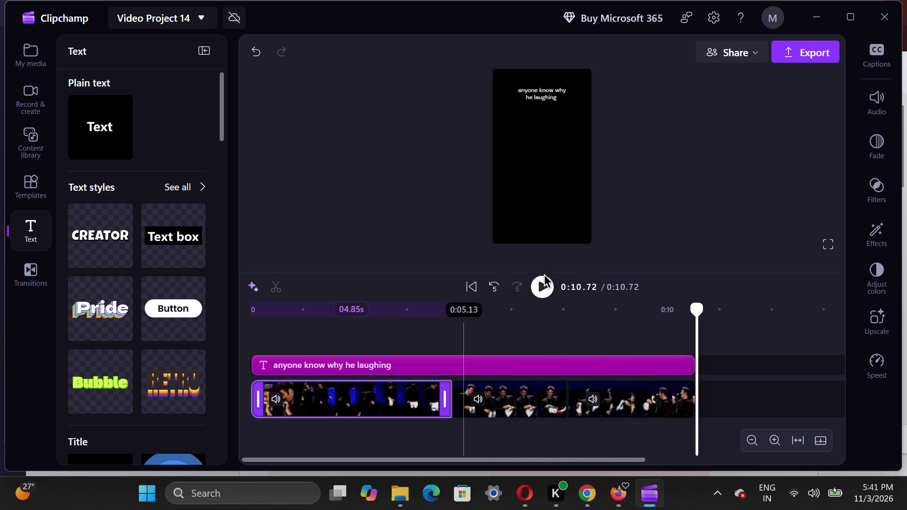
left_click(552, 285)
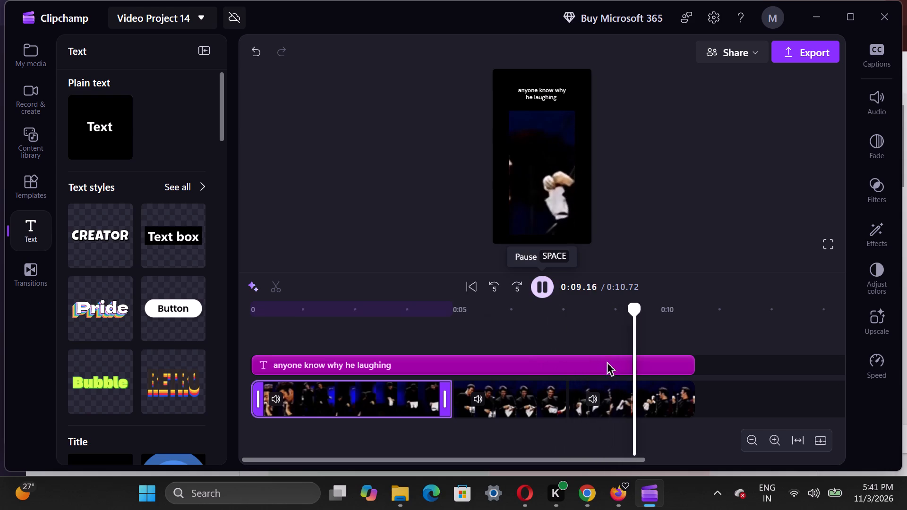
left_click(630, 390)
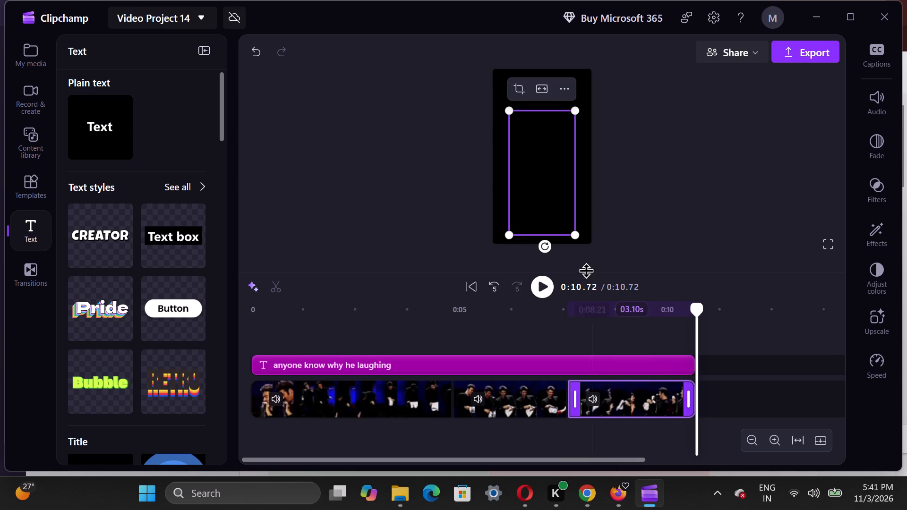
left_click(685, 239)
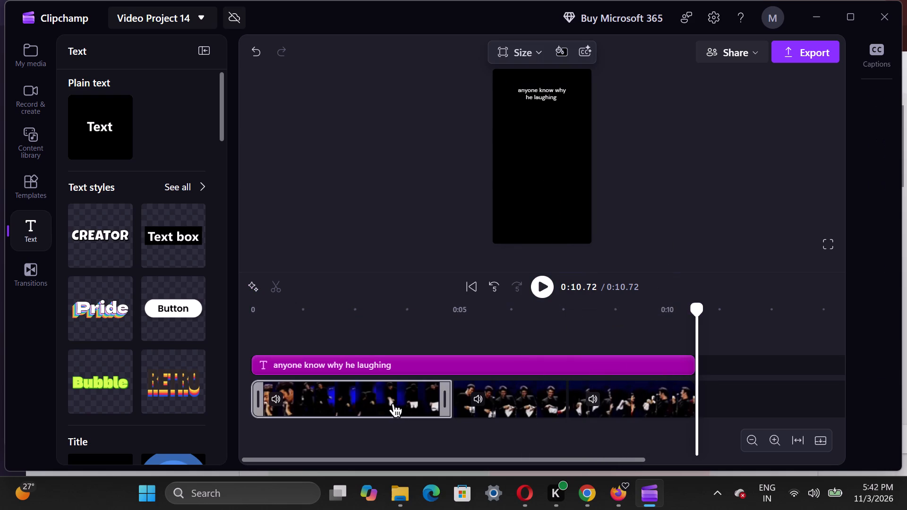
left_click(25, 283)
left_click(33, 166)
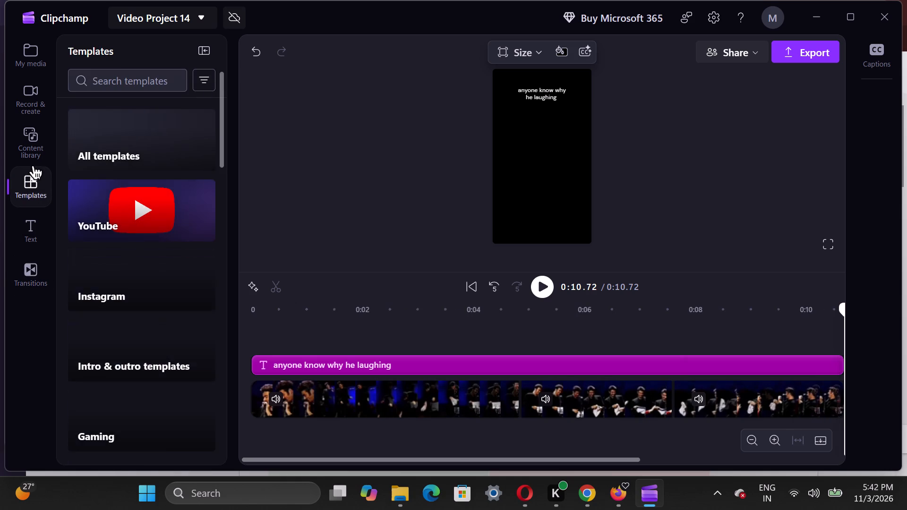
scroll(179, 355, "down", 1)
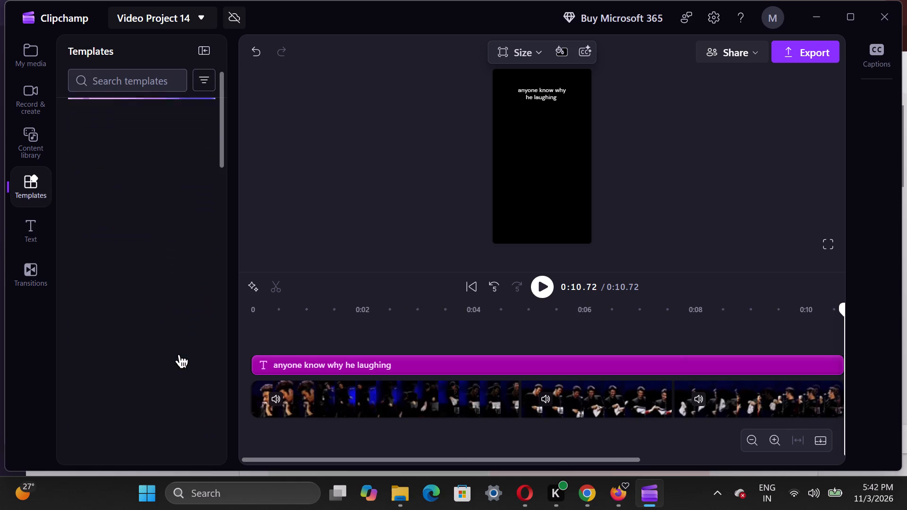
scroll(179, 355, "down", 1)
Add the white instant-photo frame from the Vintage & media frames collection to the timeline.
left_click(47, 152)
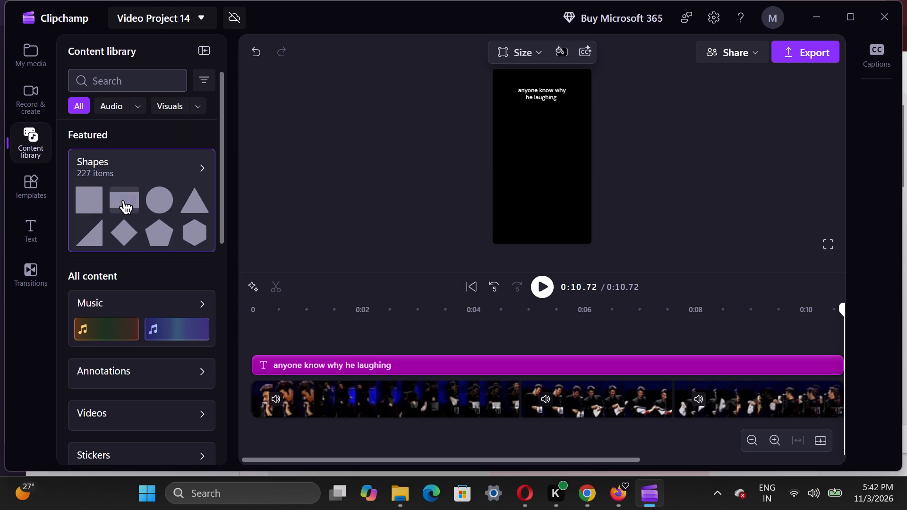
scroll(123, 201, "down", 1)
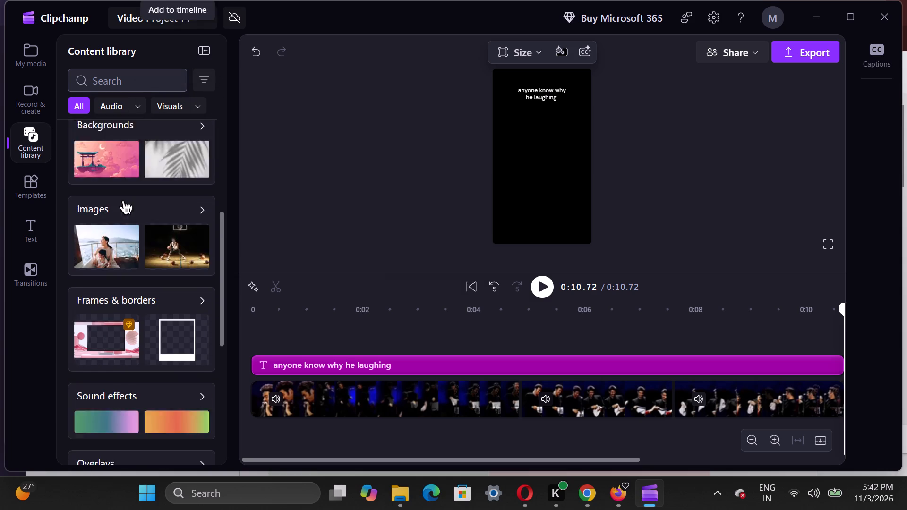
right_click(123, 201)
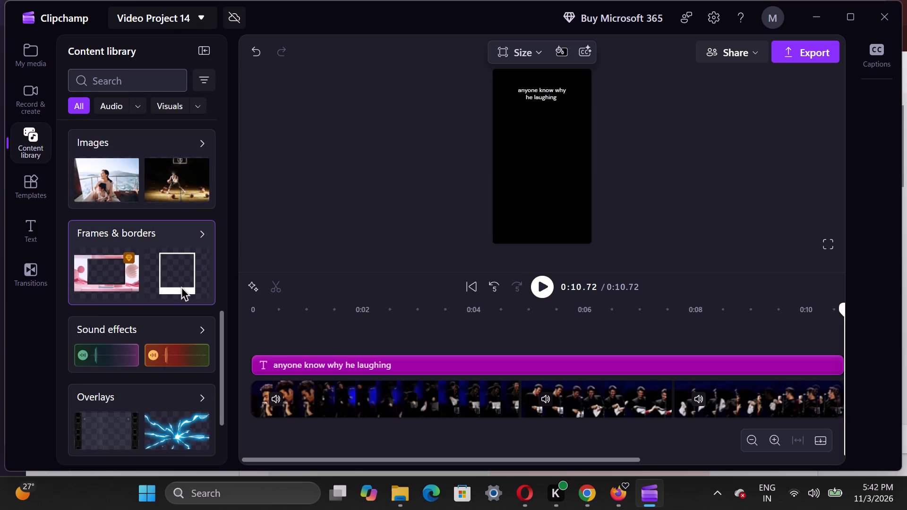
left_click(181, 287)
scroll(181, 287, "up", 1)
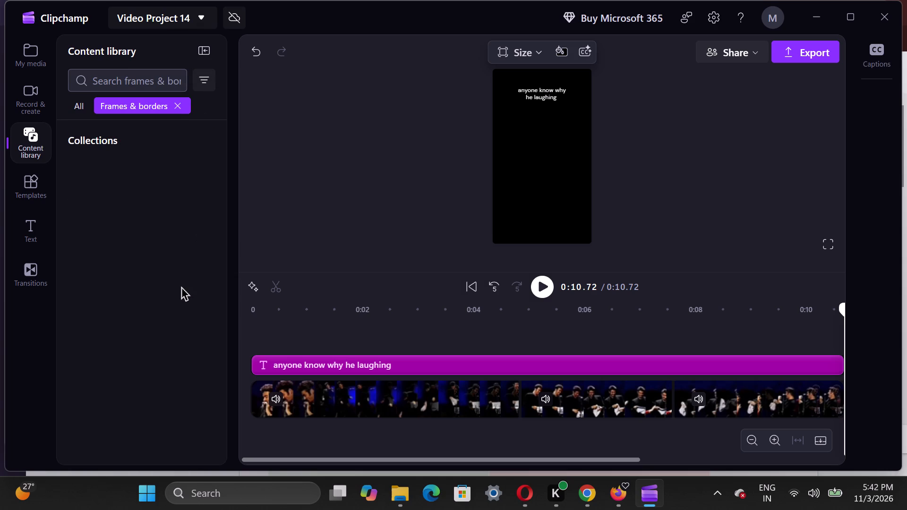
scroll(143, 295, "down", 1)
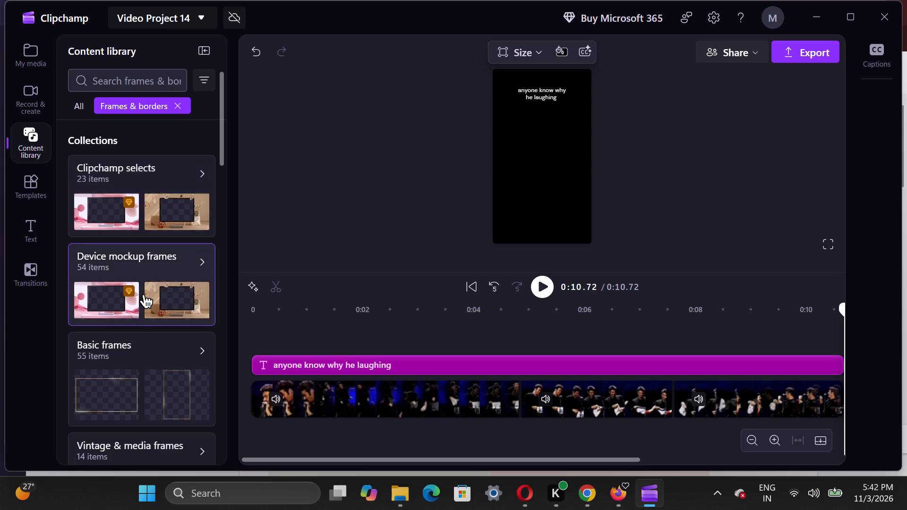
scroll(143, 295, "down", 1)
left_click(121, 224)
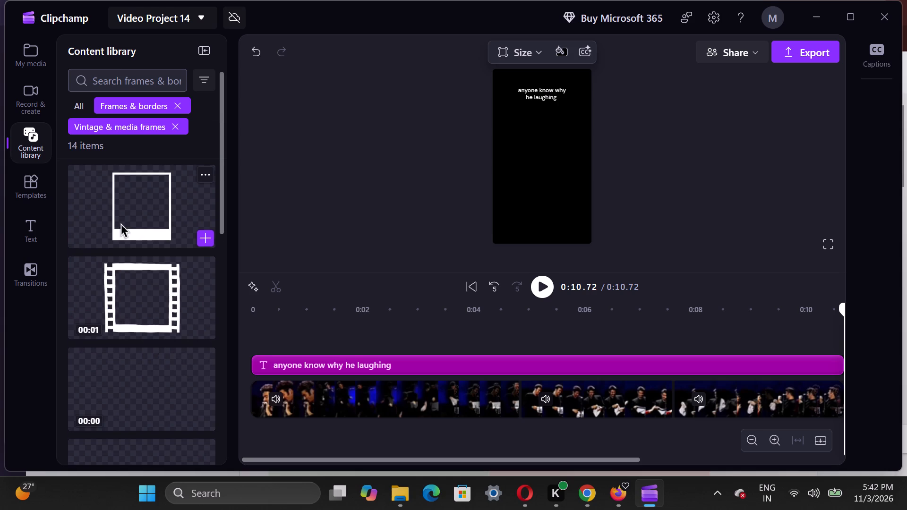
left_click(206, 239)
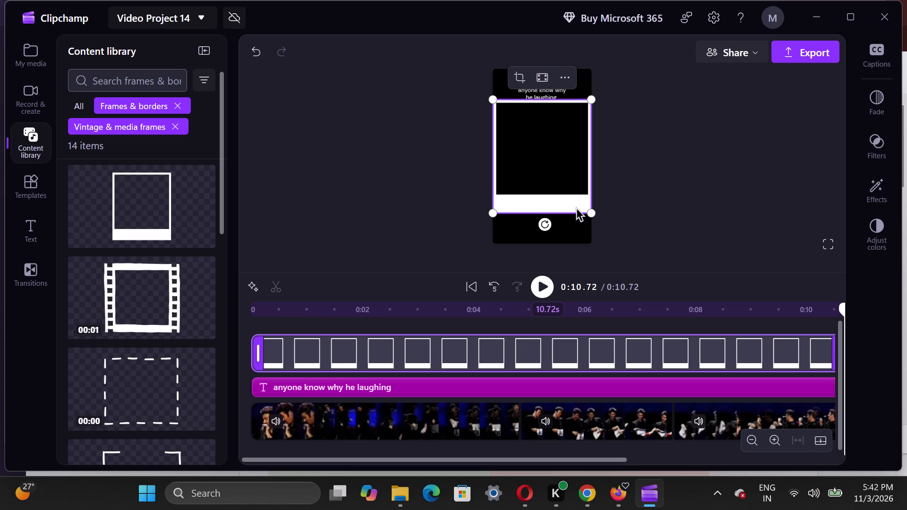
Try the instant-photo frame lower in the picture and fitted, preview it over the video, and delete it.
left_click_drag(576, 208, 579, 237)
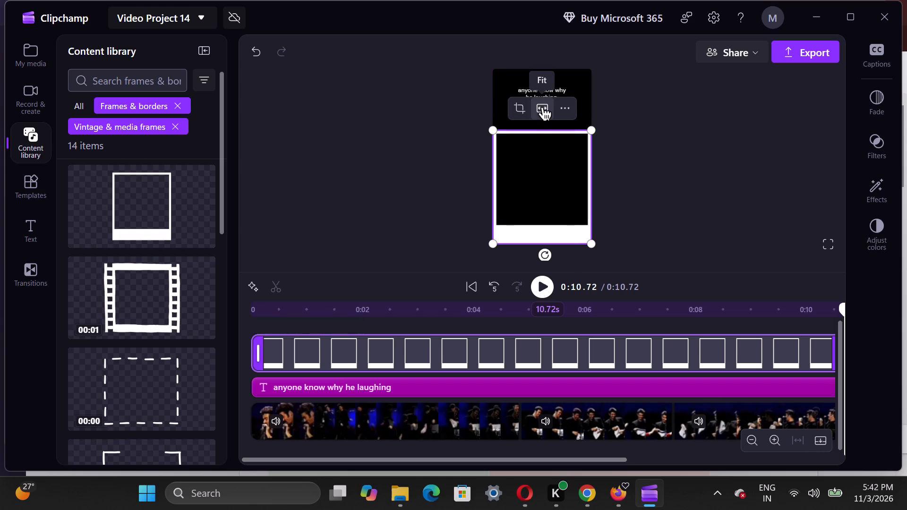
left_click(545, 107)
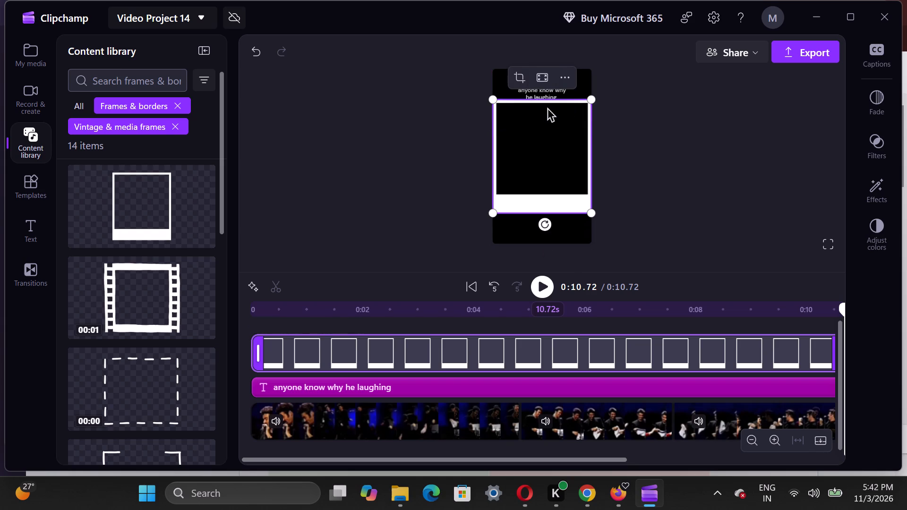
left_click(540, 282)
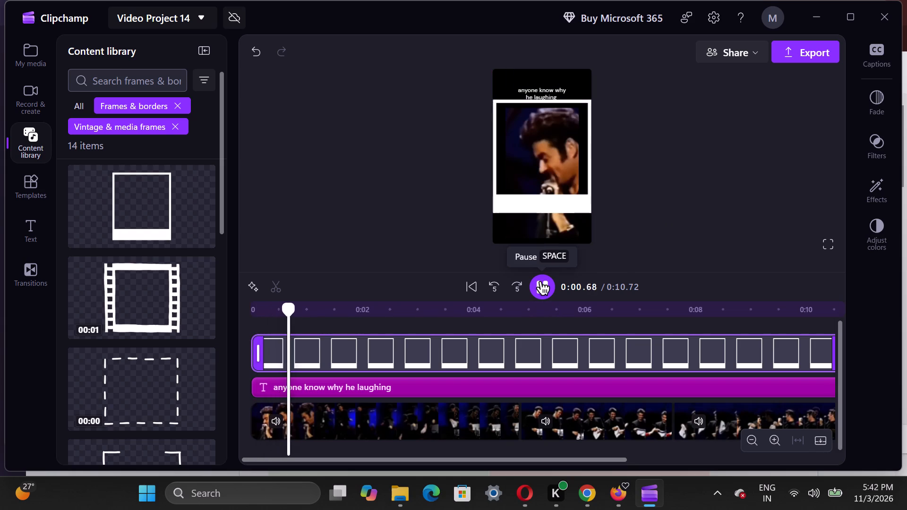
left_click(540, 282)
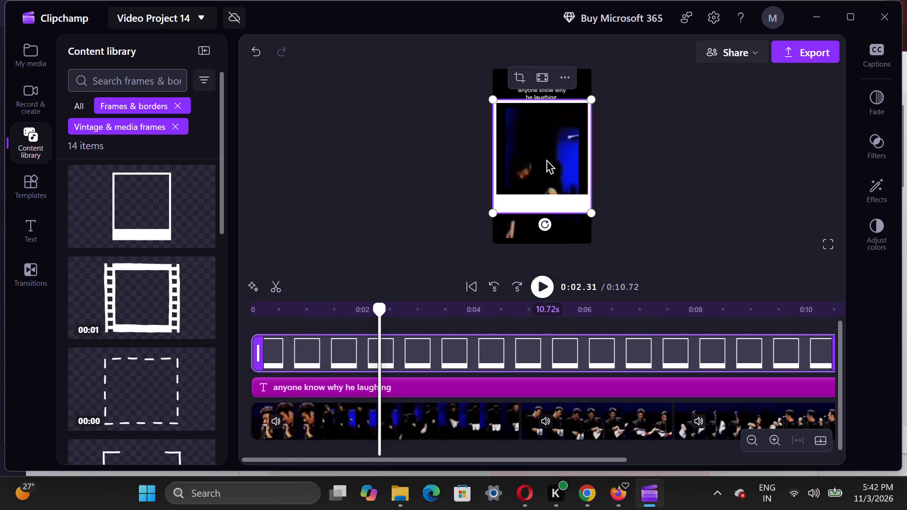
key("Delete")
Look through the Vintage & media frames collection for another frame and return to the full content library.
scroll(169, 254, "down", 1)
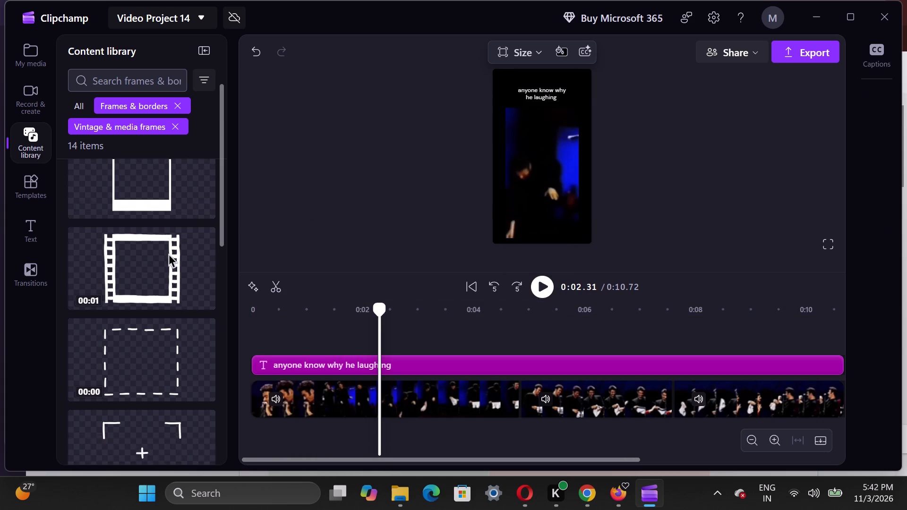
scroll(169, 254, "down", 1)
scroll(169, 254, "up", 1)
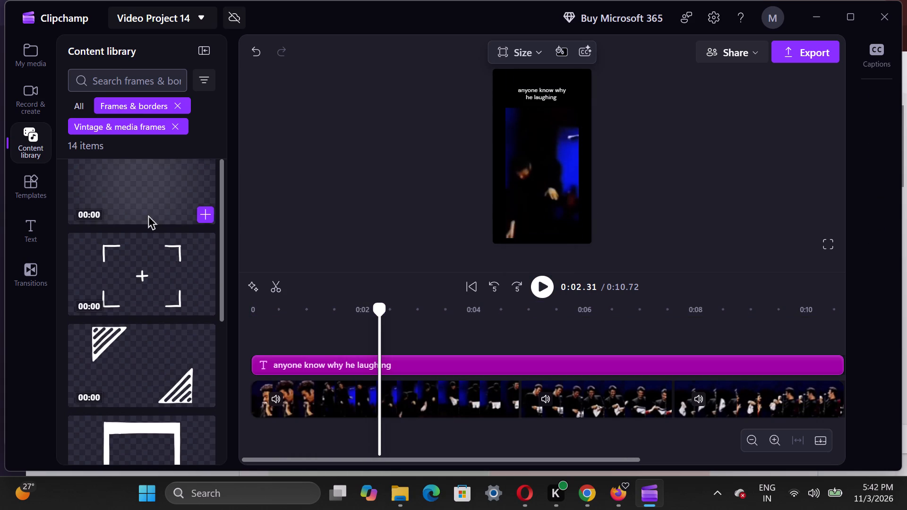
scroll(148, 216, "down", 1)
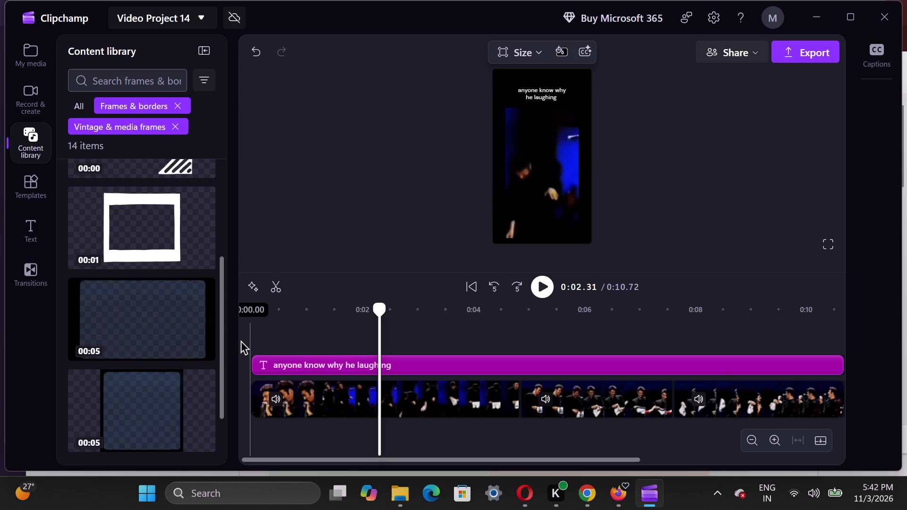
scroll(151, 408, "left", 2)
scroll(151, 408, "down", 3)
scroll(151, 408, "up", 2)
scroll(151, 408, "down", 3)
left_click(150, 425)
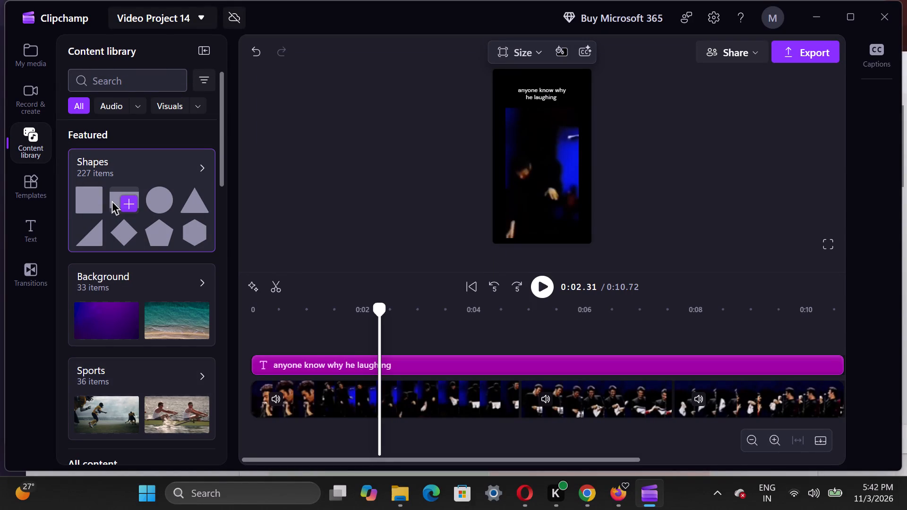
Add a Square shape and stretch its clip from the start to the end of the video at 10.72 s.
left_click(85, 201)
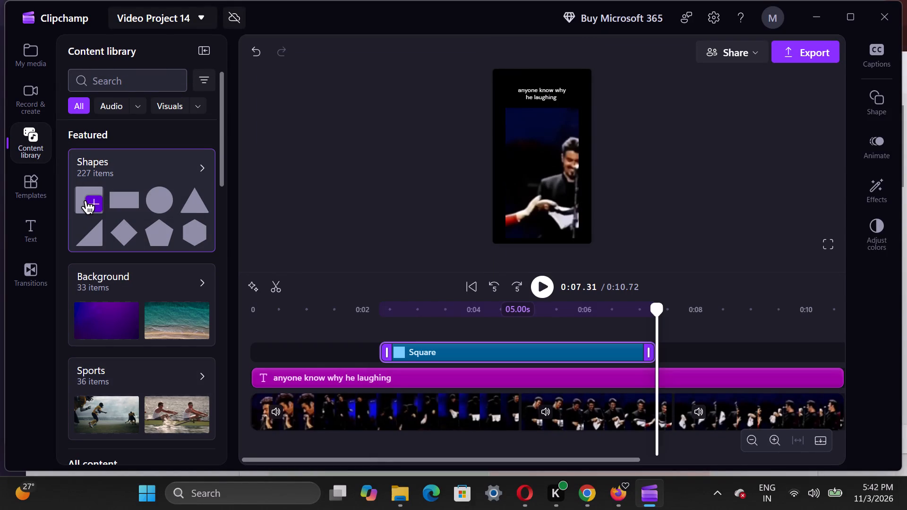
left_click_drag(387, 353, 374, 353)
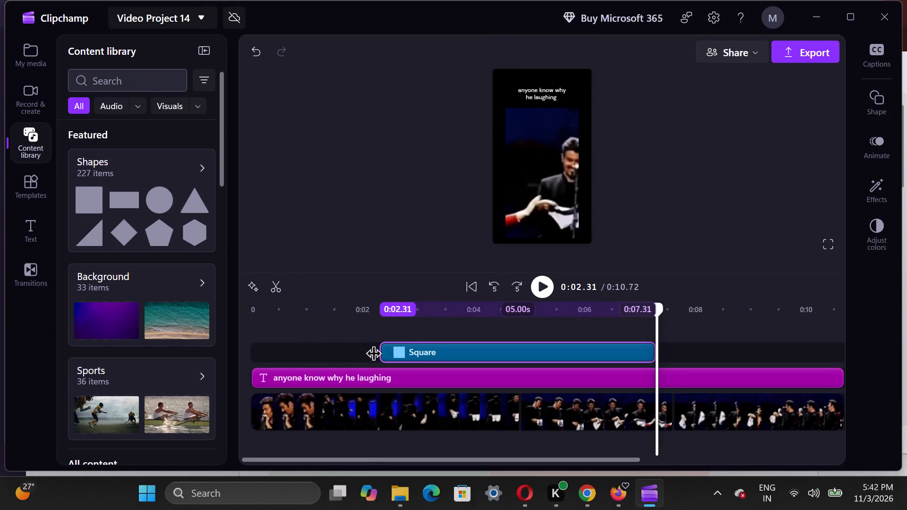
left_click_drag(374, 353, 252, 351)
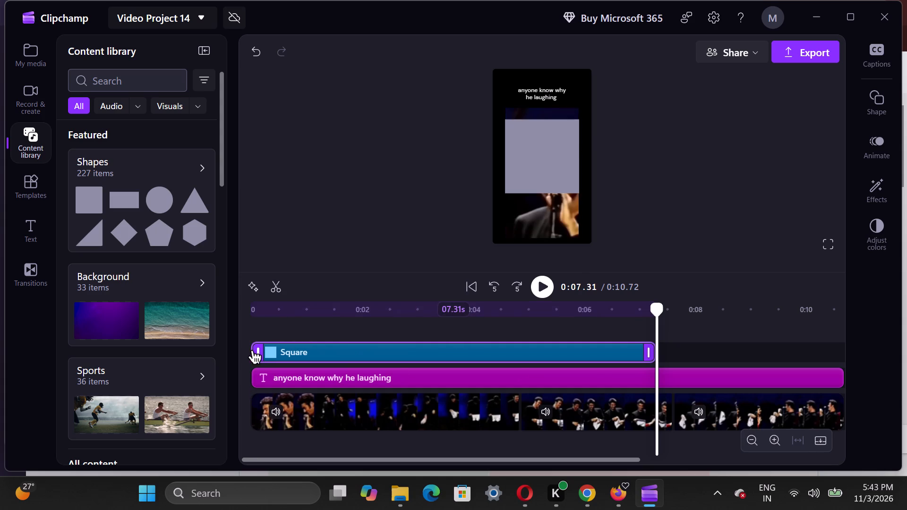
left_click_drag(649, 348, 839, 361)
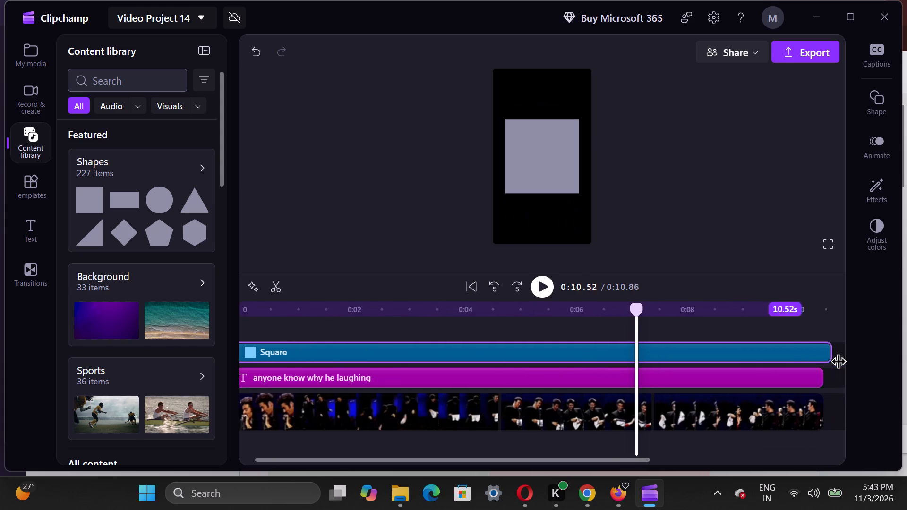
left_click_drag(839, 361, 736, 380)
Move the Square clip to a track beneath the video so it sits behind the footage.
left_click_drag(595, 346, 603, 431)
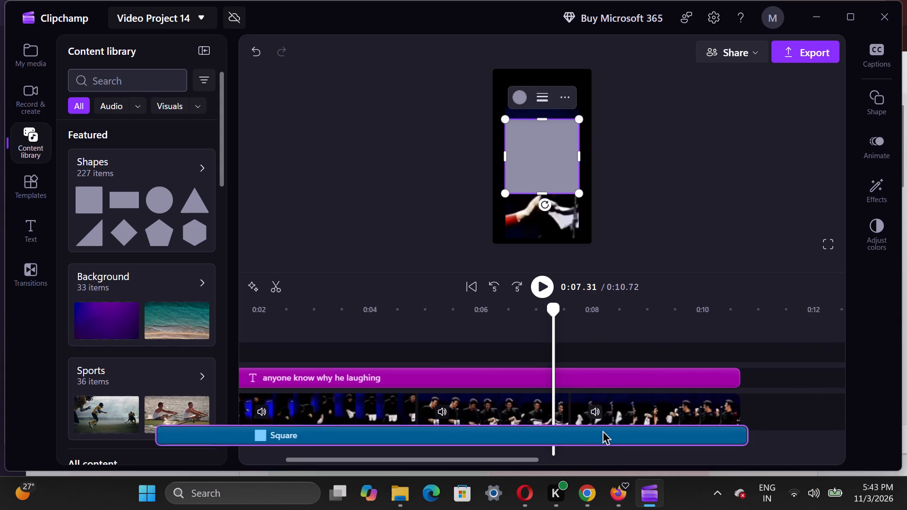
left_click_drag(603, 431, 667, 438)
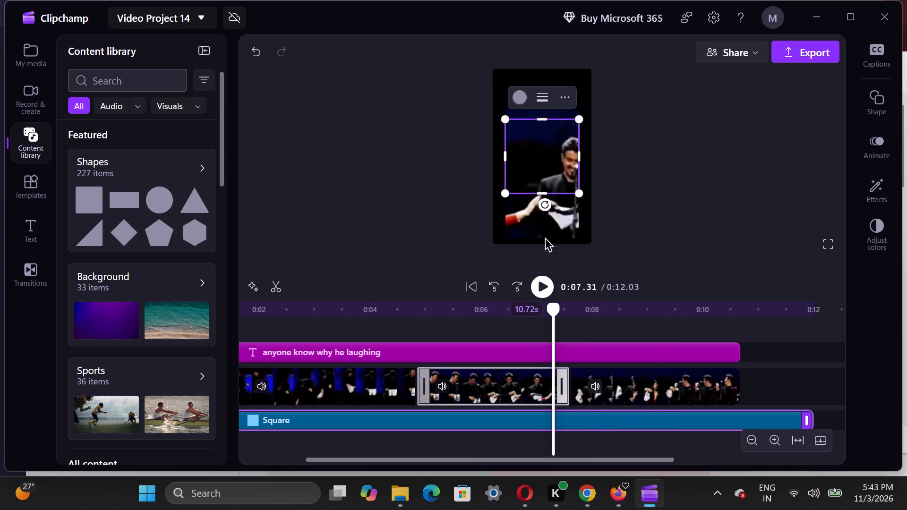
Enlarge the Square so it covers the whole vertical frame as a background behind the video and caption.
left_click_drag(580, 195, 594, 228)
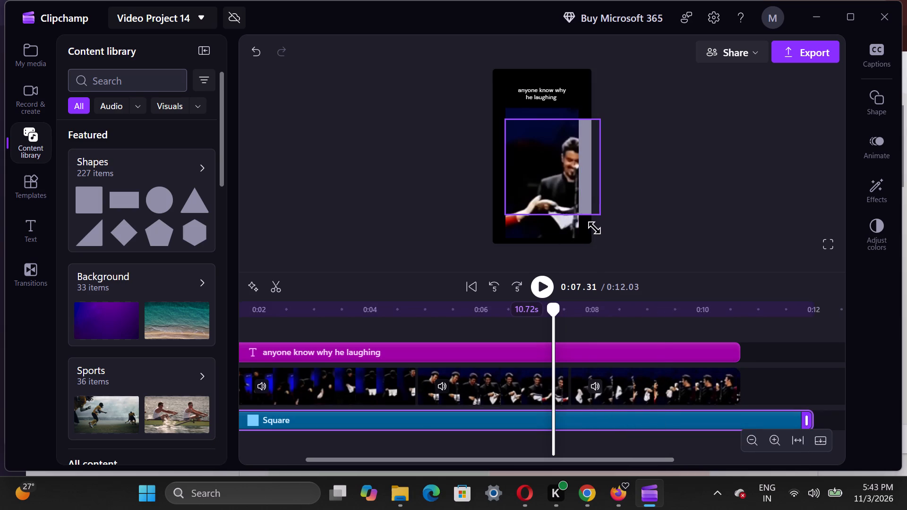
left_click_drag(594, 228, 582, 251)
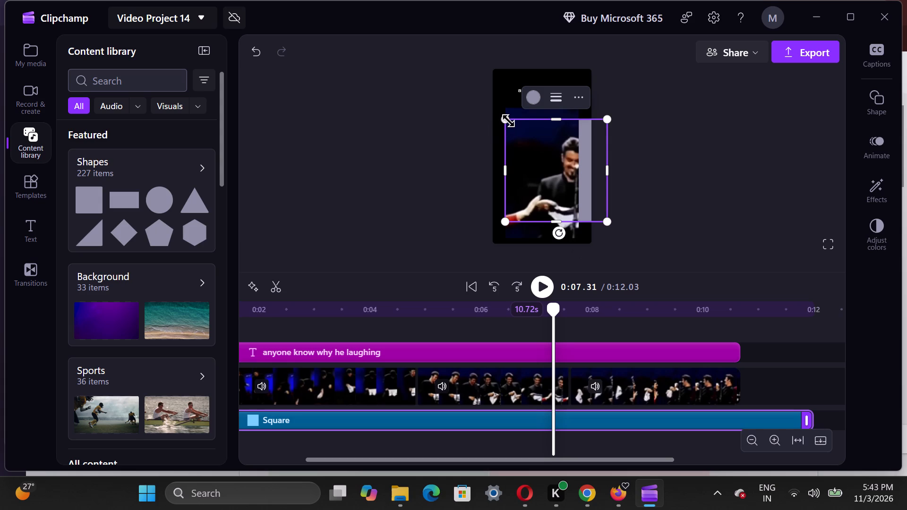
left_click_drag(508, 120, 479, 57)
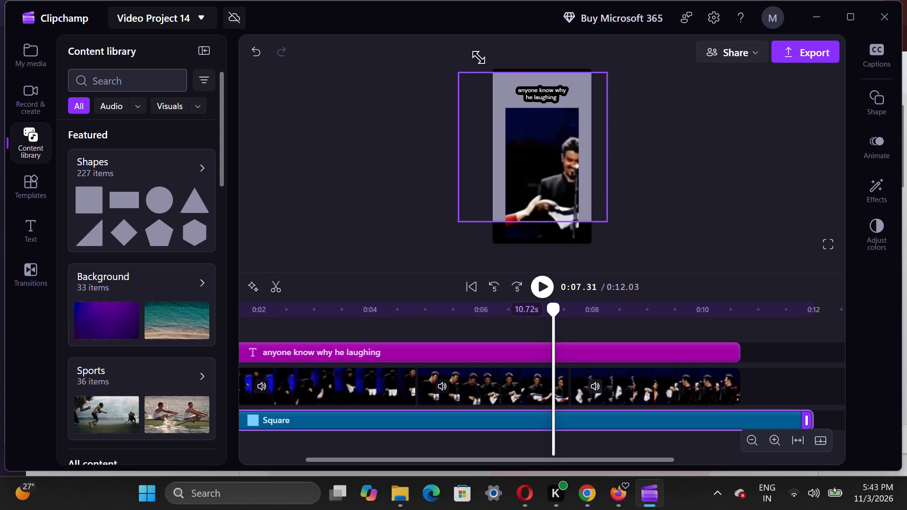
left_click_drag(479, 57, 472, 56)
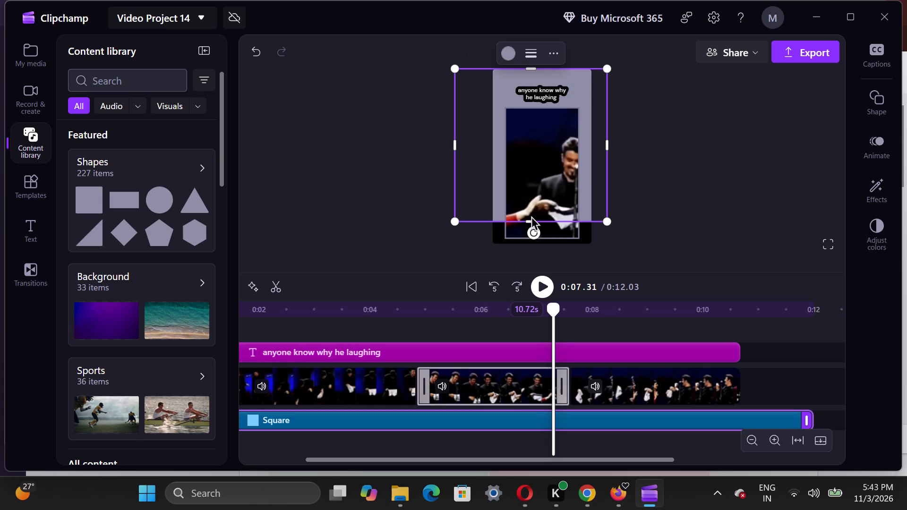
left_click_drag(531, 221, 541, 277)
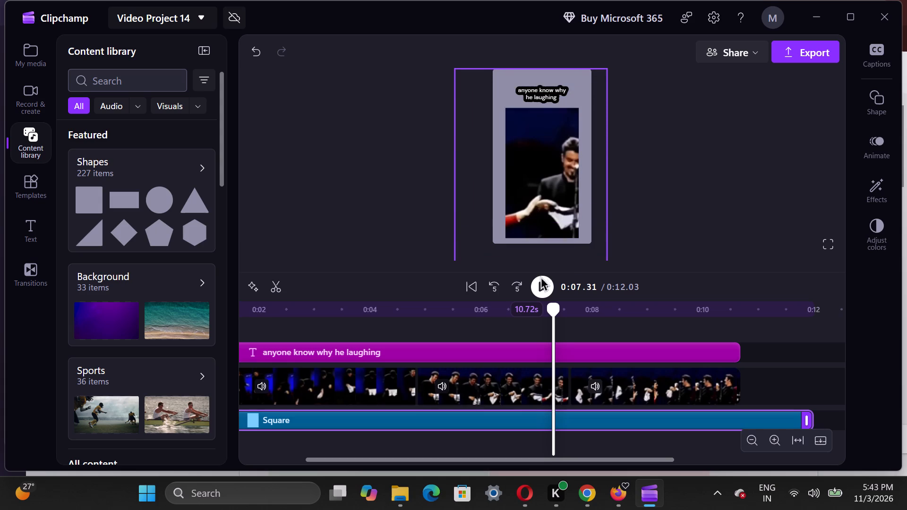
Recolour the Square background shape to solid white.
left_click_drag(541, 277, 541, 278)
left_click(505, 62)
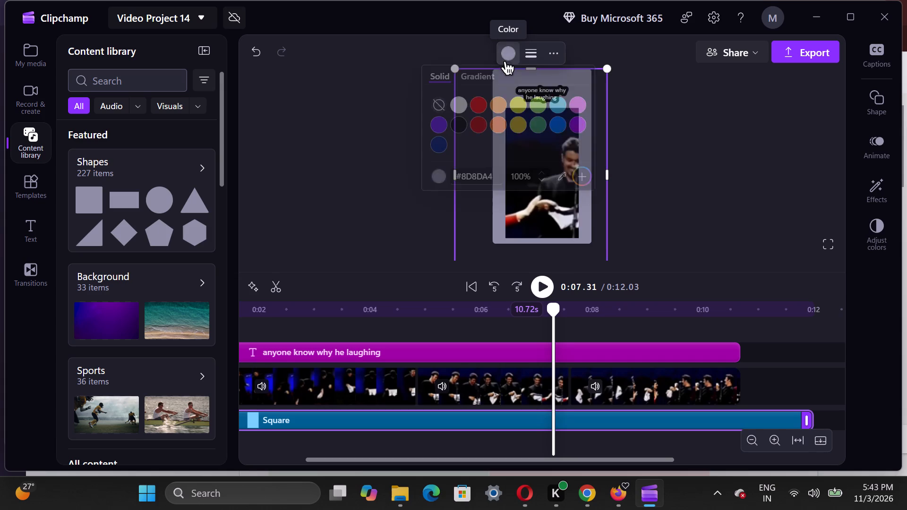
left_click(452, 109)
left_click(719, 137)
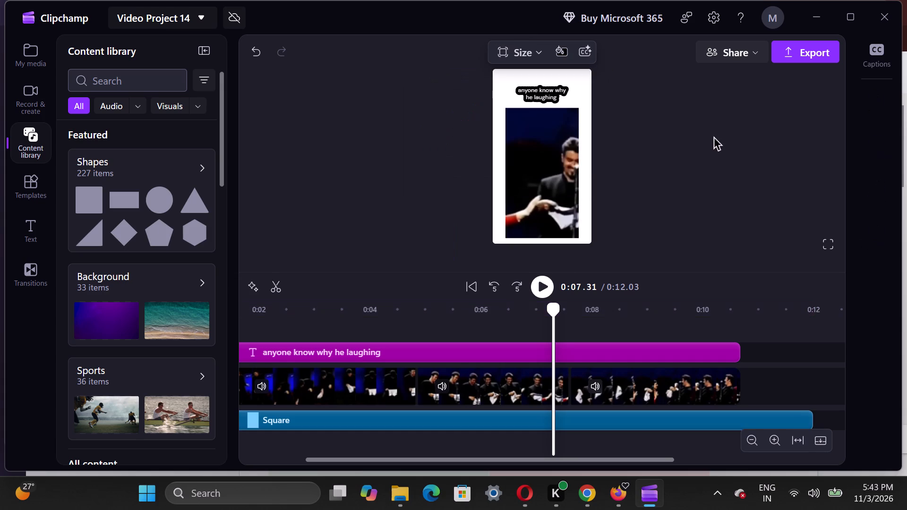
Remove the black outline from the caption "anyone know why he laughing".
left_click(540, 98)
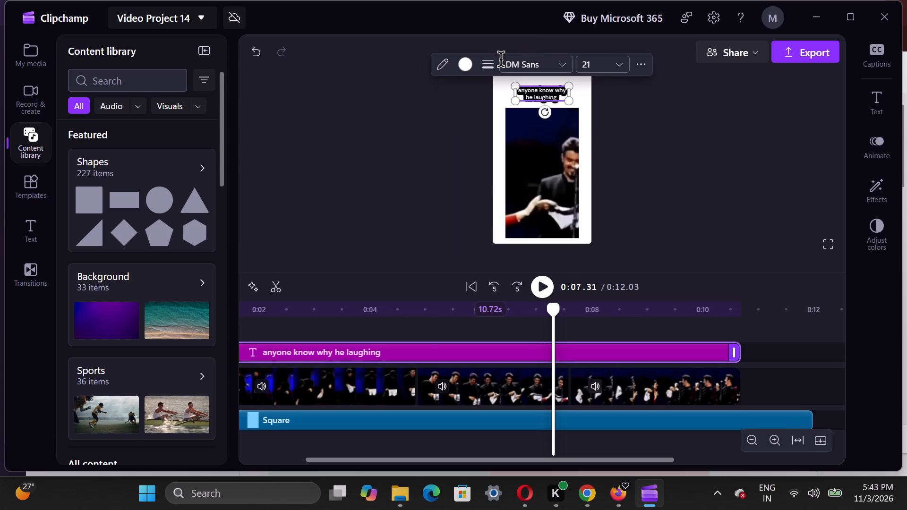
left_click(467, 68)
left_click(489, 67)
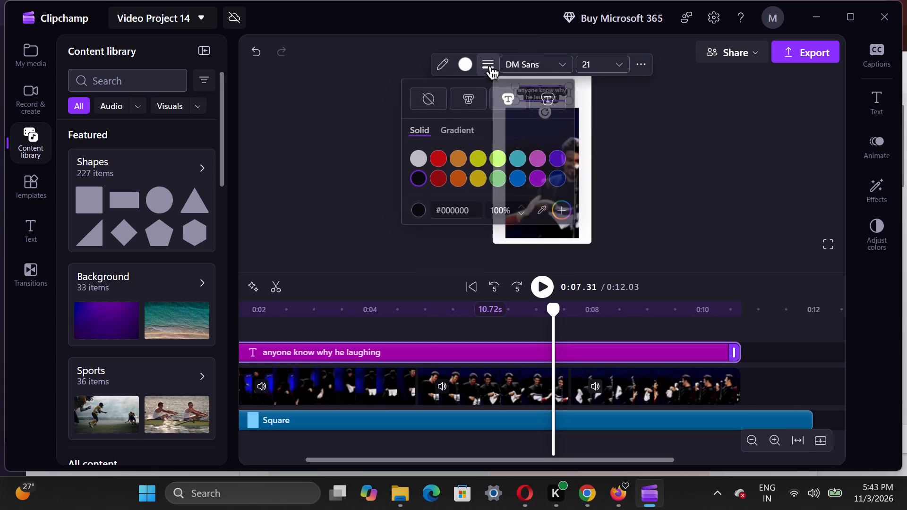
left_click(512, 95)
left_click(654, 117)
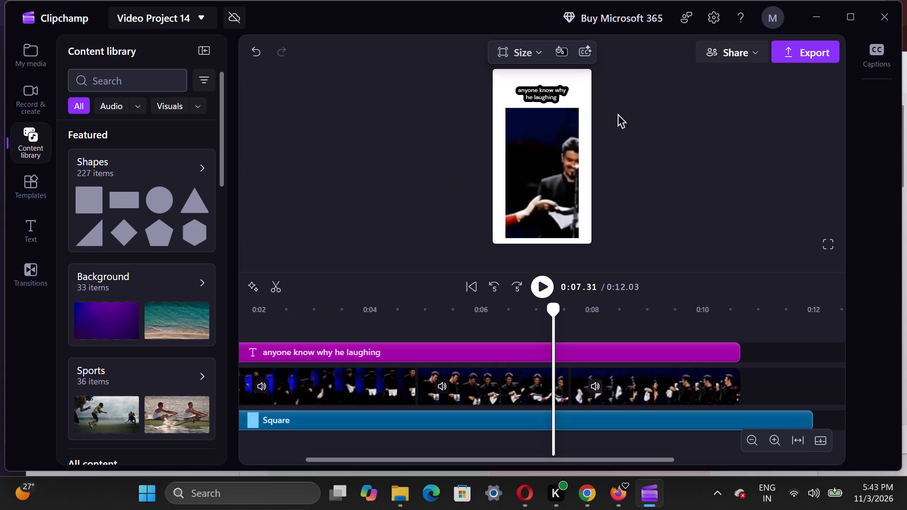
left_click(540, 95)
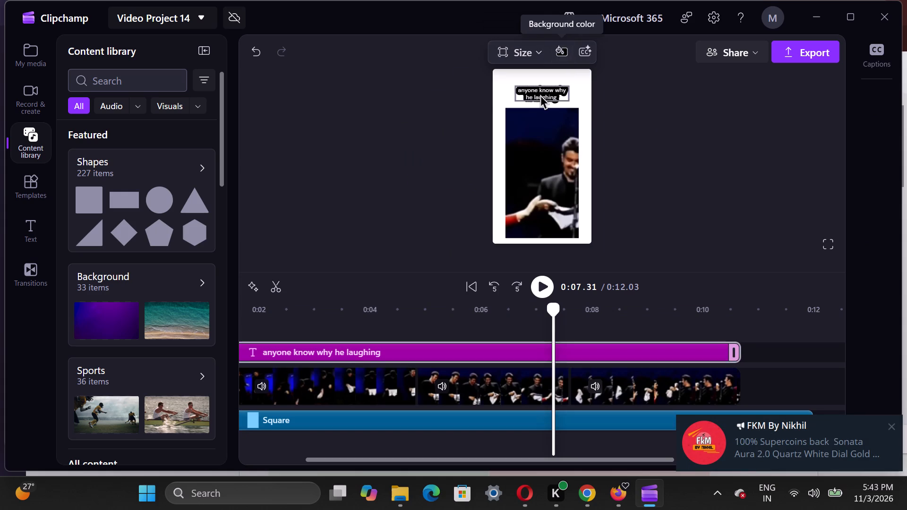
left_click(486, 69)
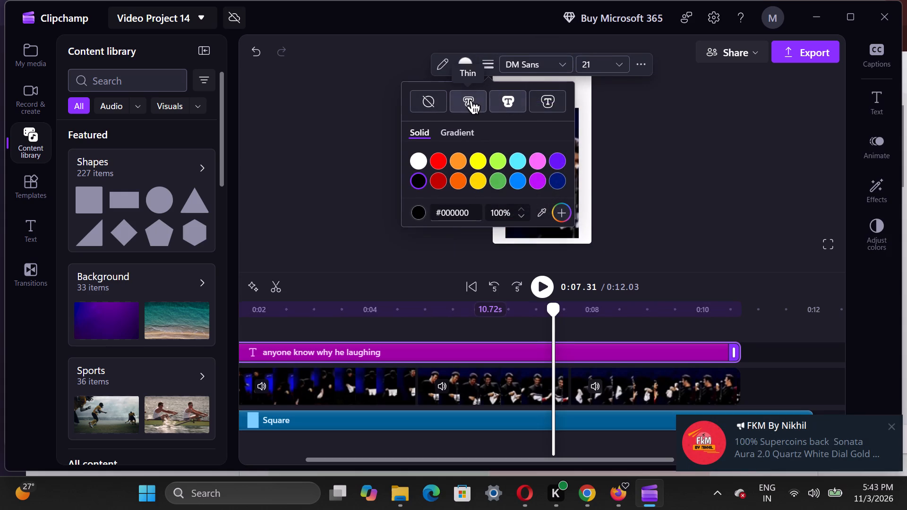
left_click(471, 101)
left_click(432, 106)
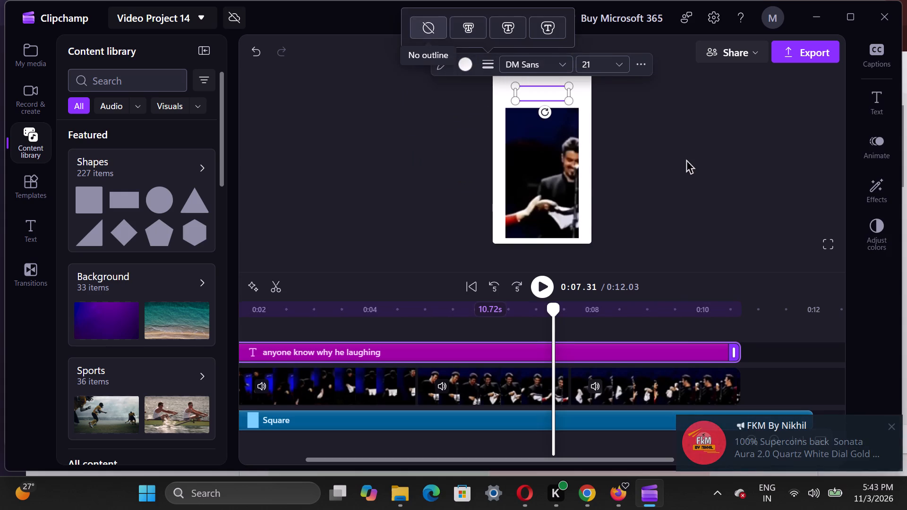
left_click(687, 161)
Set the caption's text colour to solid black, #000000.
left_click(540, 92)
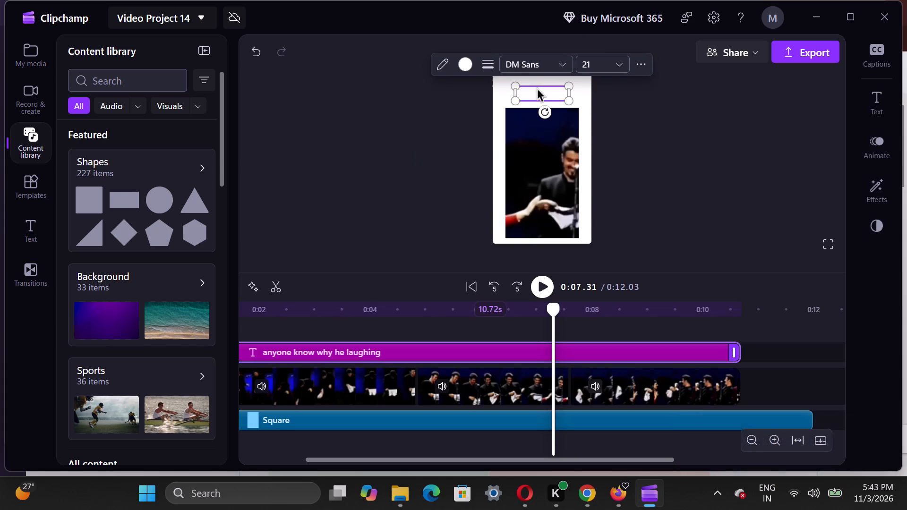
left_click(470, 67)
left_click(409, 139)
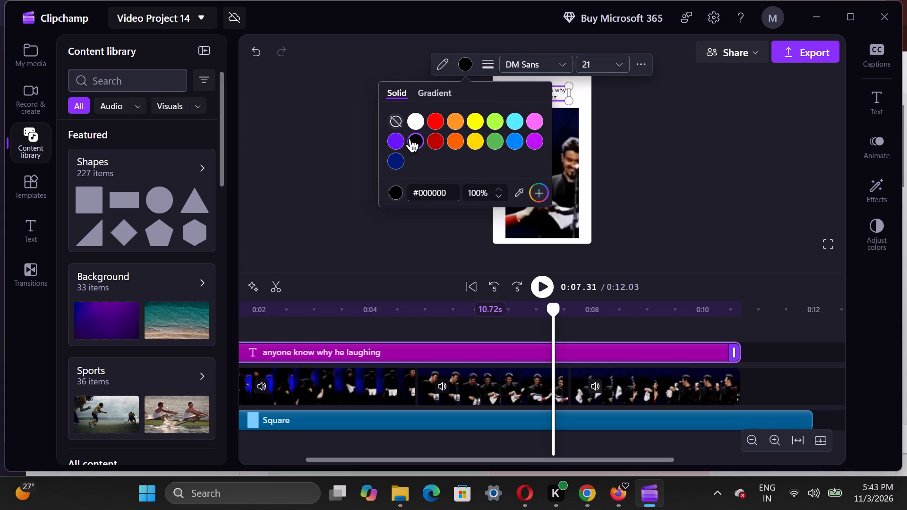
left_click(697, 154)
Enlarge the third video segment in the frame from its corners to roughly match the size of the other segments.
left_click(564, 192)
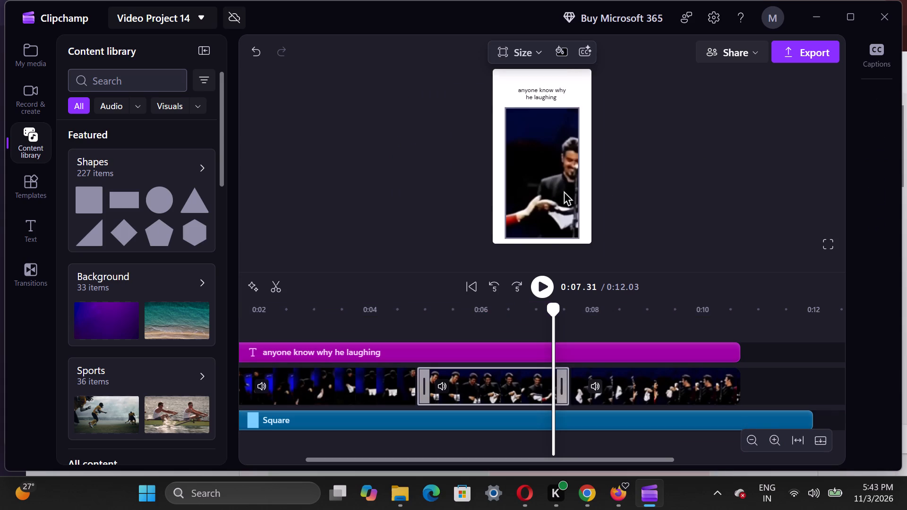
left_click(679, 322)
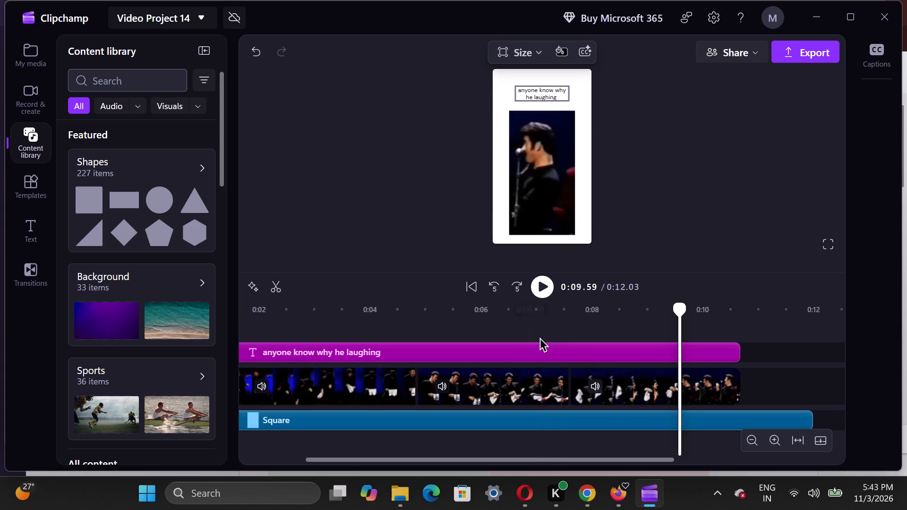
left_click(574, 319)
left_click(557, 218)
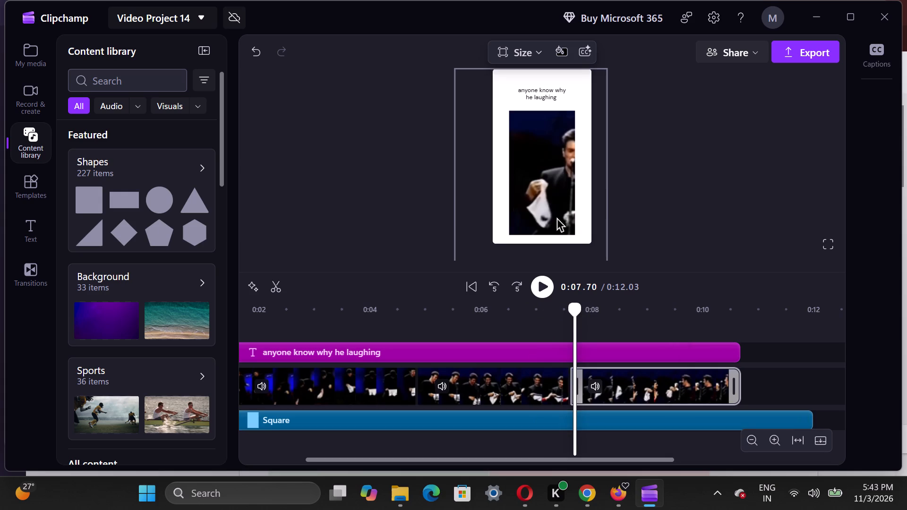
left_click_drag(574, 233, 579, 234)
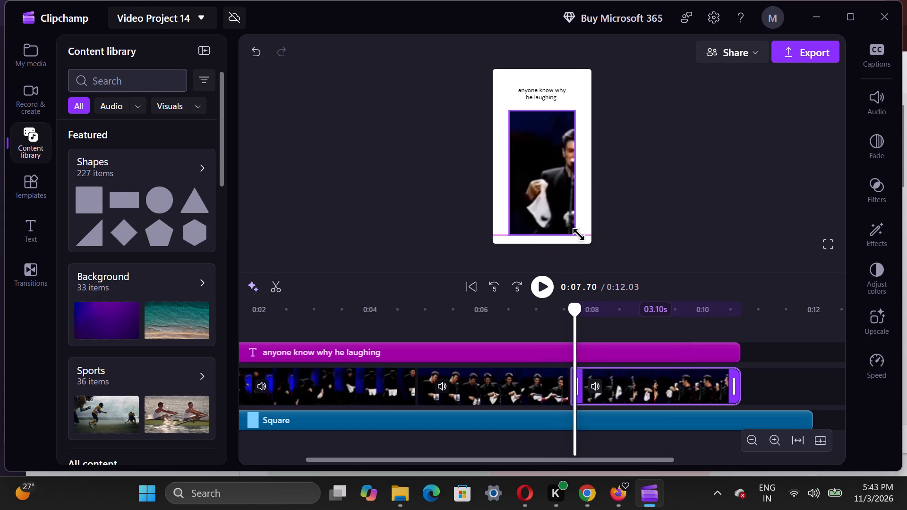
left_click_drag(579, 234, 581, 236)
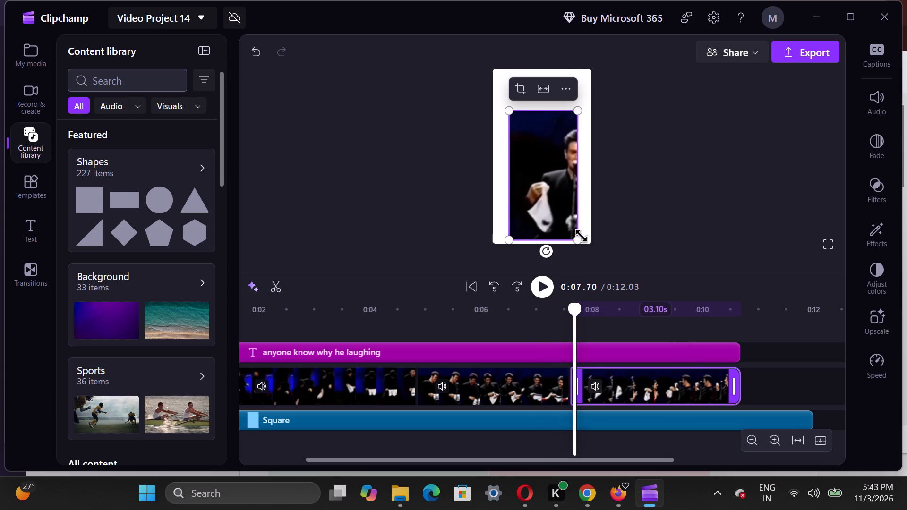
left_click_drag(511, 112, 510, 112)
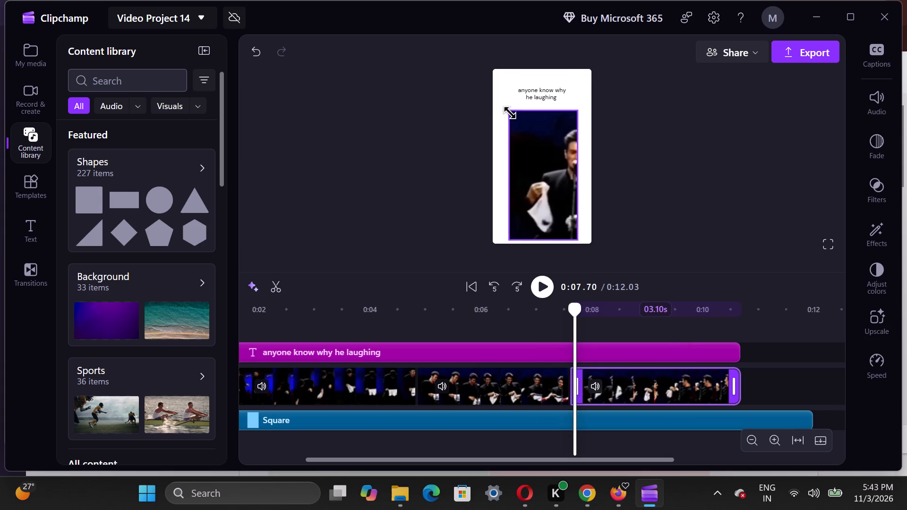
left_click_drag(510, 112, 502, 110)
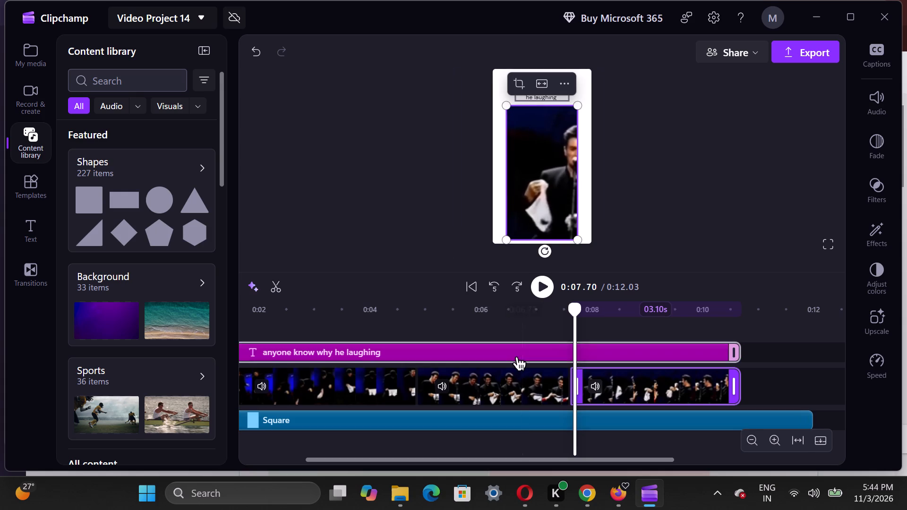
Play the video from about 3.5 s to compare the framing across the segments.
left_click(510, 391)
left_click(619, 375)
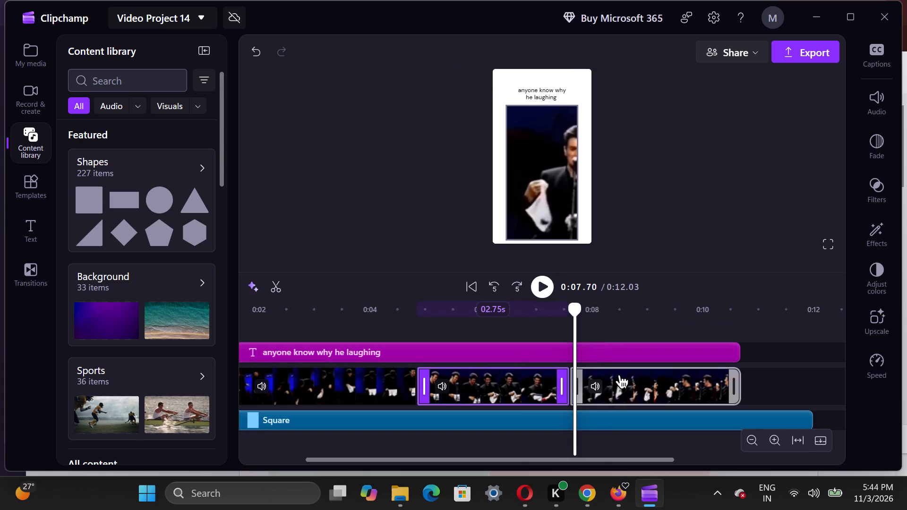
left_click(505, 389)
left_click(376, 378)
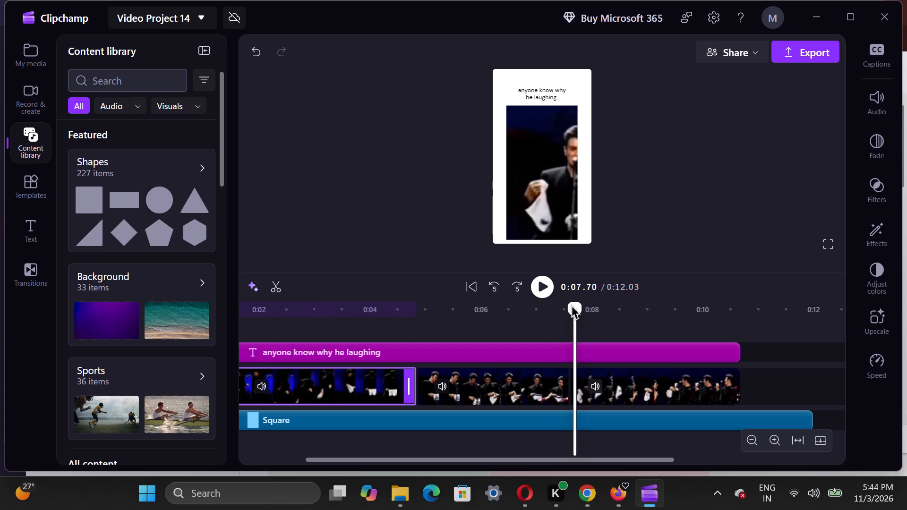
left_click_drag(572, 306, 342, 336)
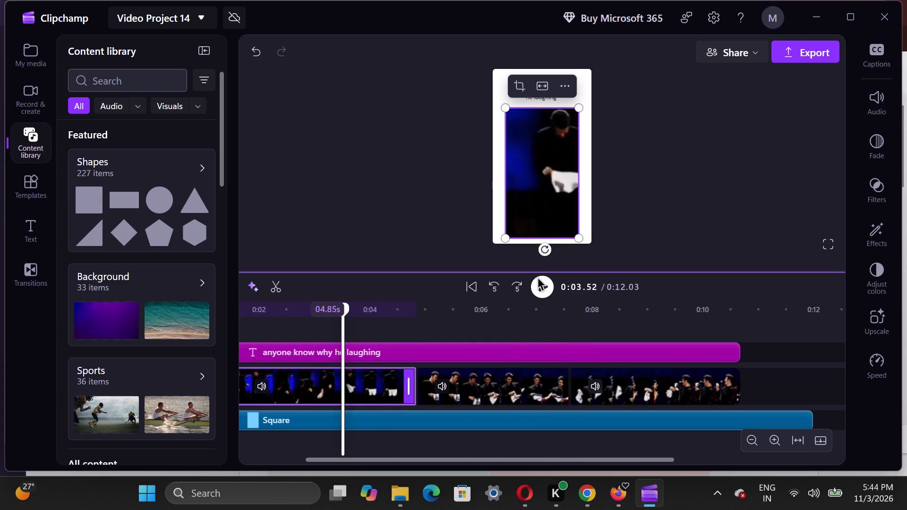
left_click(540, 290)
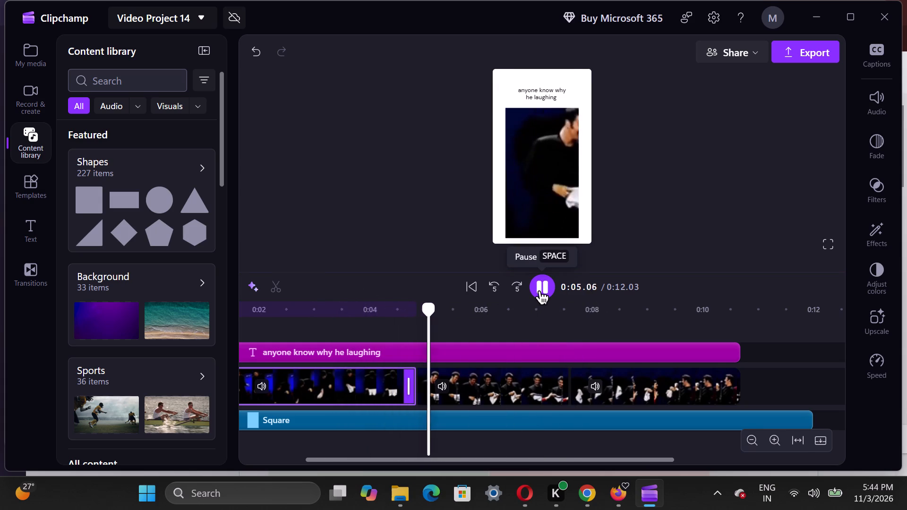
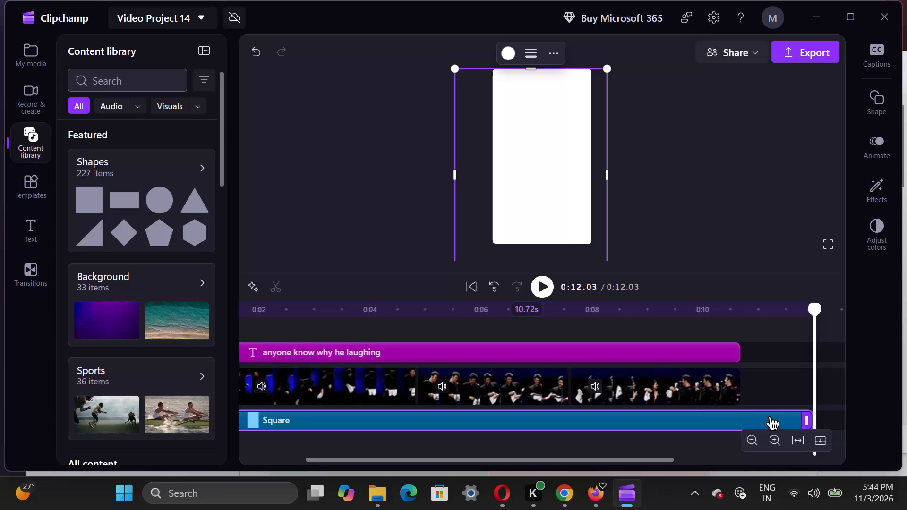
Delete the white square background shape from the timeline.
key("Delete")
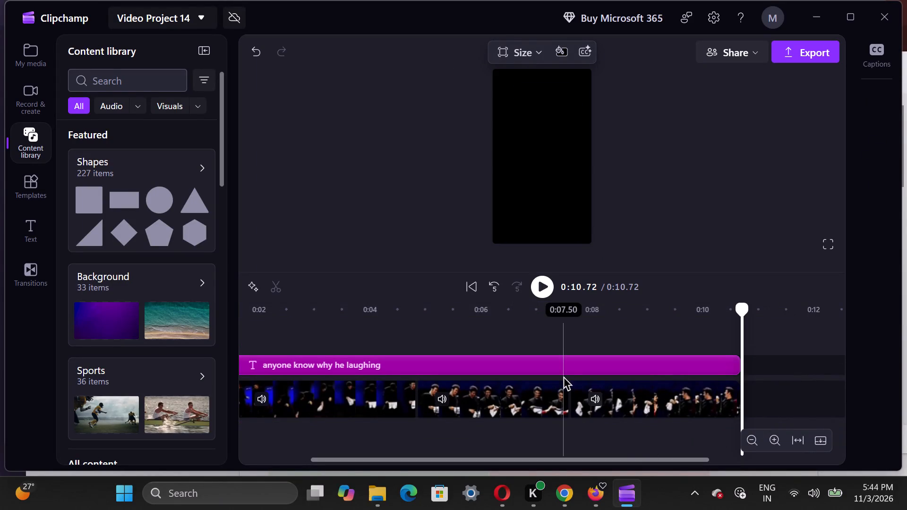
Set the text colour of the caption "anyone know why he laughing" to solid white.
left_click(568, 368)
left_click(467, 69)
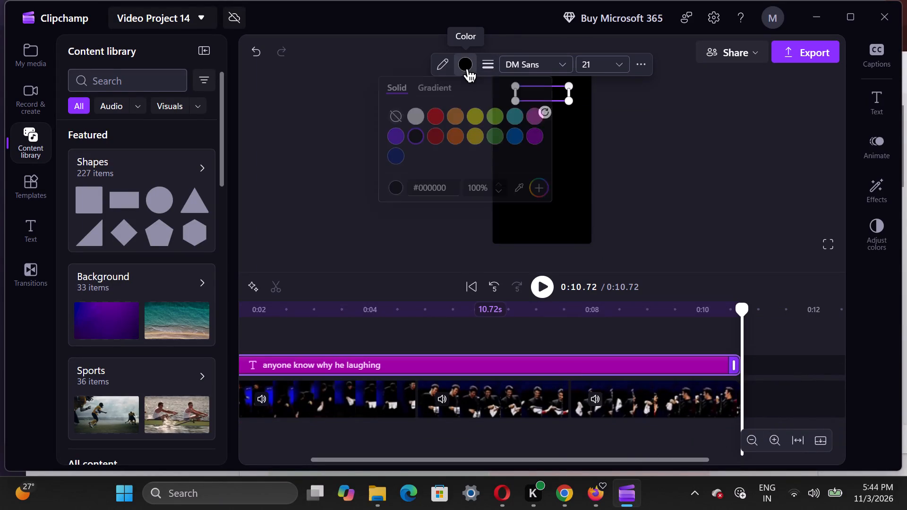
left_click(413, 127)
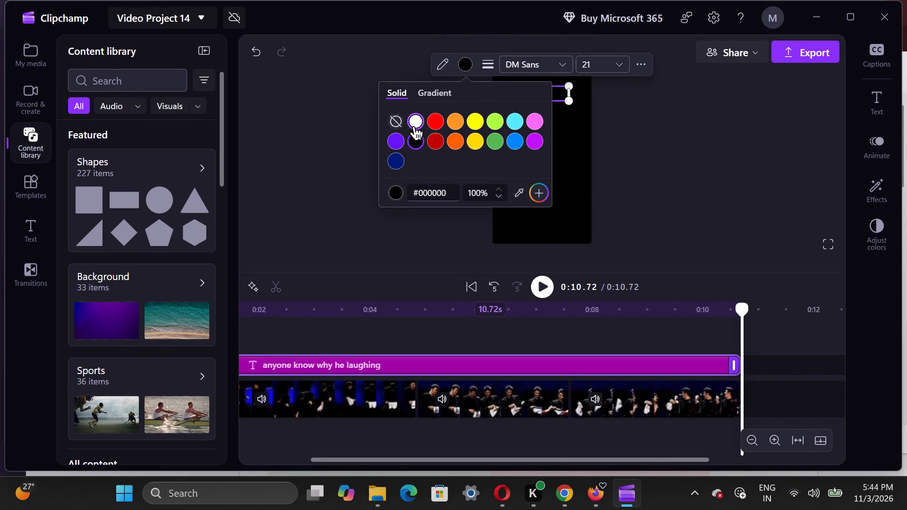
Apply the thickest outline option to the caption "anyone know why he laughing".
left_click(488, 75)
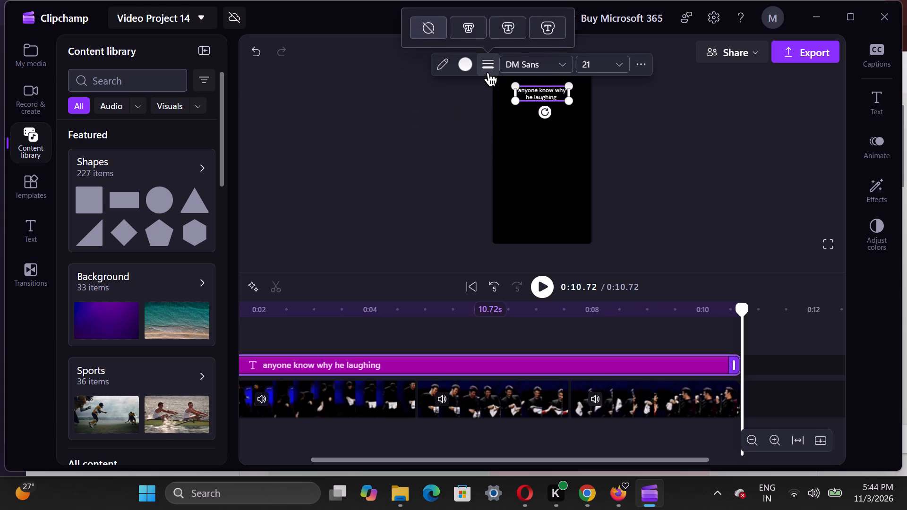
left_click(542, 30)
left_click(665, 186)
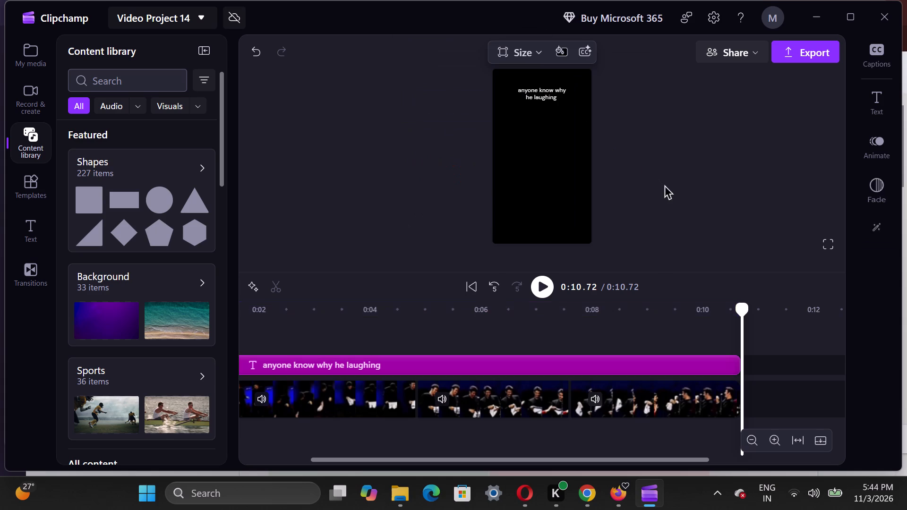
Look through the content library and the available transitions for something to add to the clip.
left_click(651, 334)
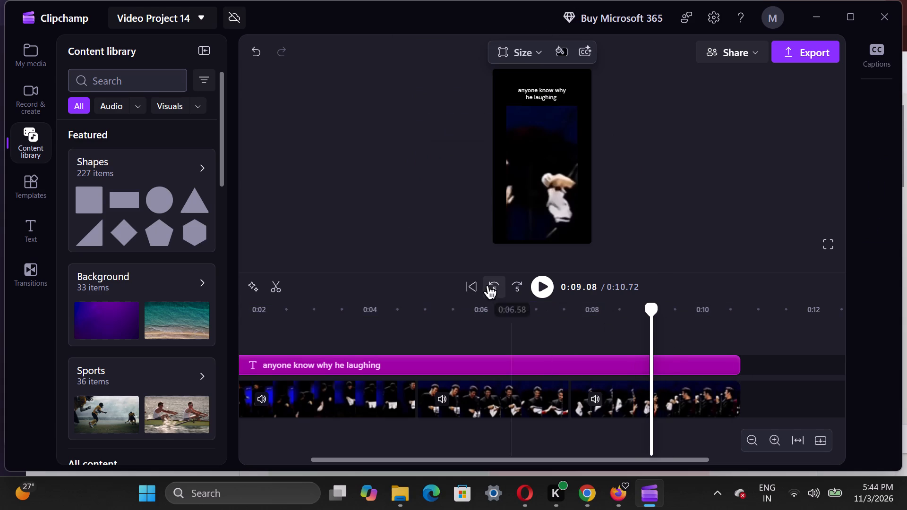
scroll(80, 275, "down", 3)
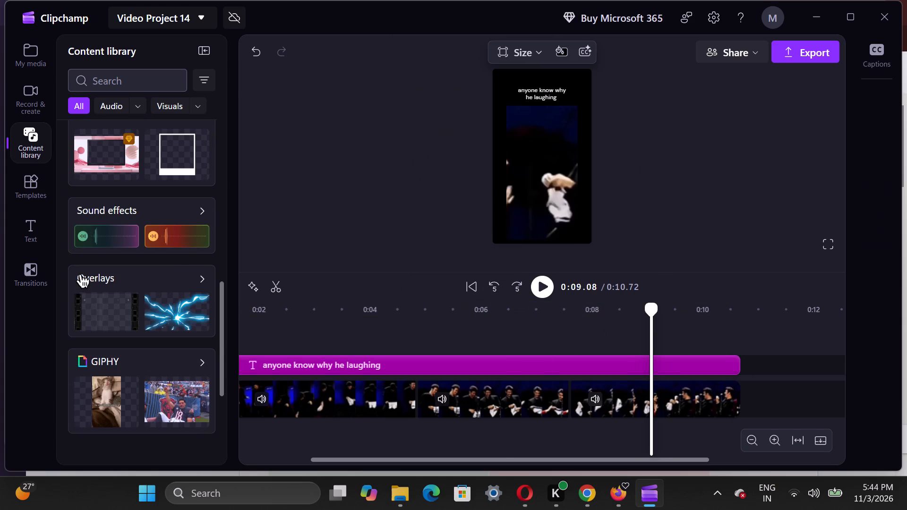
left_click(34, 215)
left_click(31, 260)
scroll(31, 260, "down", 1)
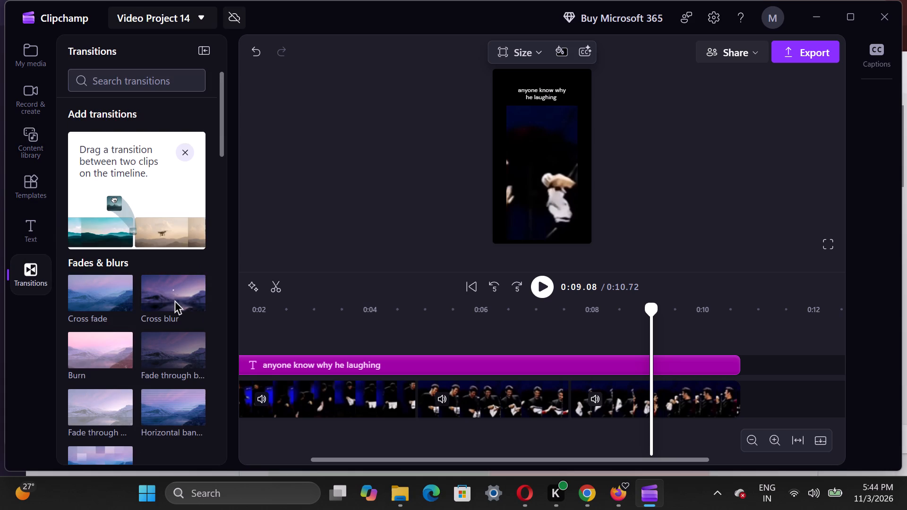
scroll(175, 301, "down", 1)
scroll(175, 301, "up", 2)
left_click(190, 148)
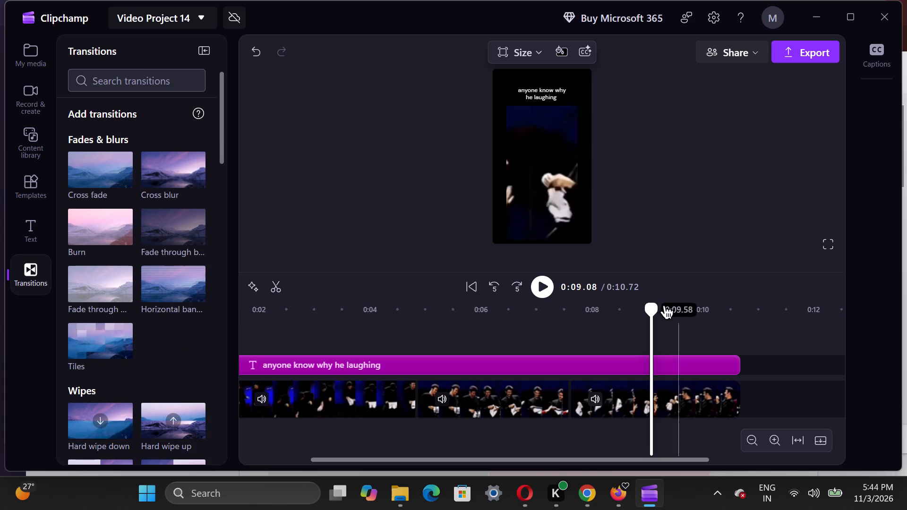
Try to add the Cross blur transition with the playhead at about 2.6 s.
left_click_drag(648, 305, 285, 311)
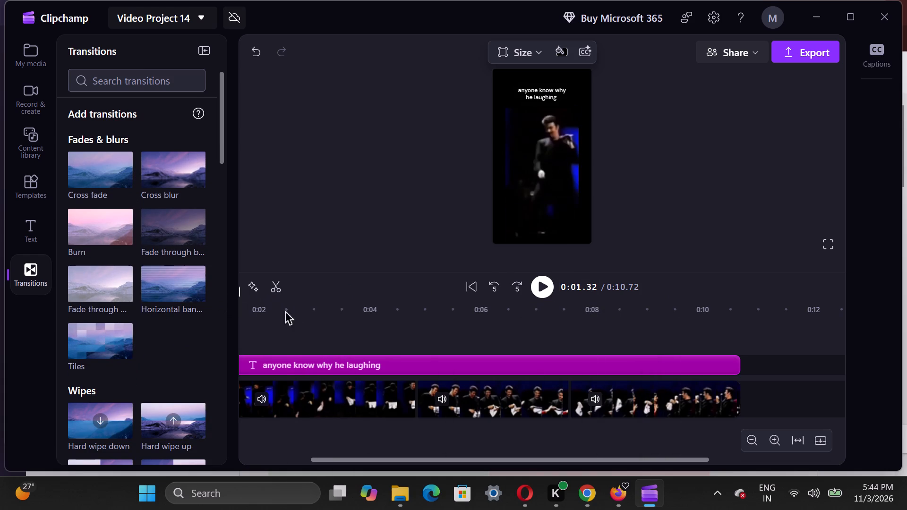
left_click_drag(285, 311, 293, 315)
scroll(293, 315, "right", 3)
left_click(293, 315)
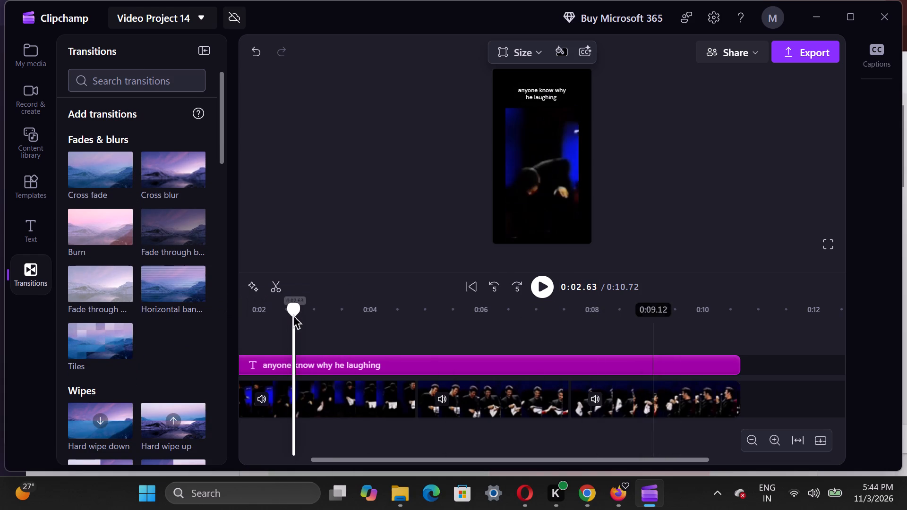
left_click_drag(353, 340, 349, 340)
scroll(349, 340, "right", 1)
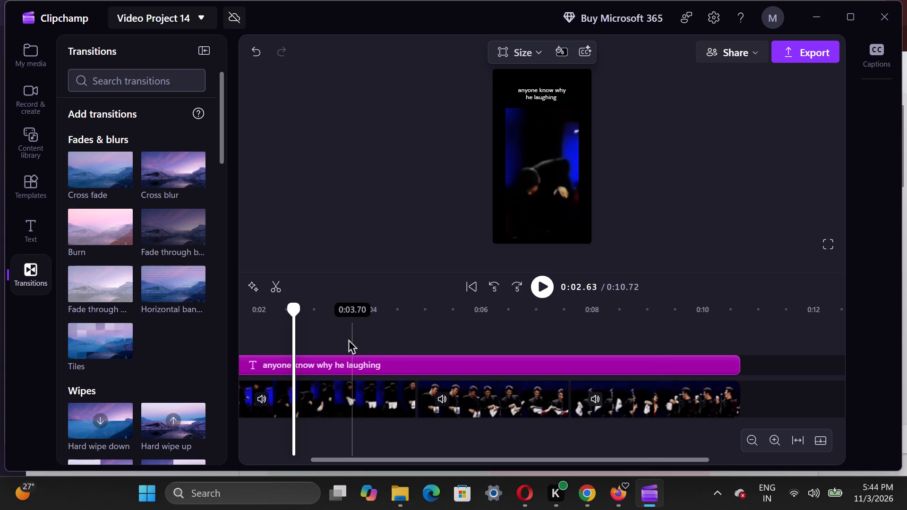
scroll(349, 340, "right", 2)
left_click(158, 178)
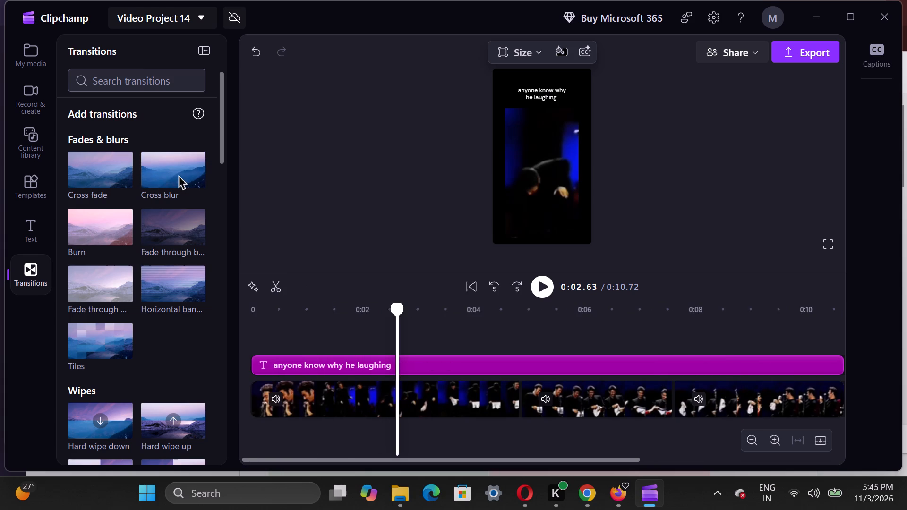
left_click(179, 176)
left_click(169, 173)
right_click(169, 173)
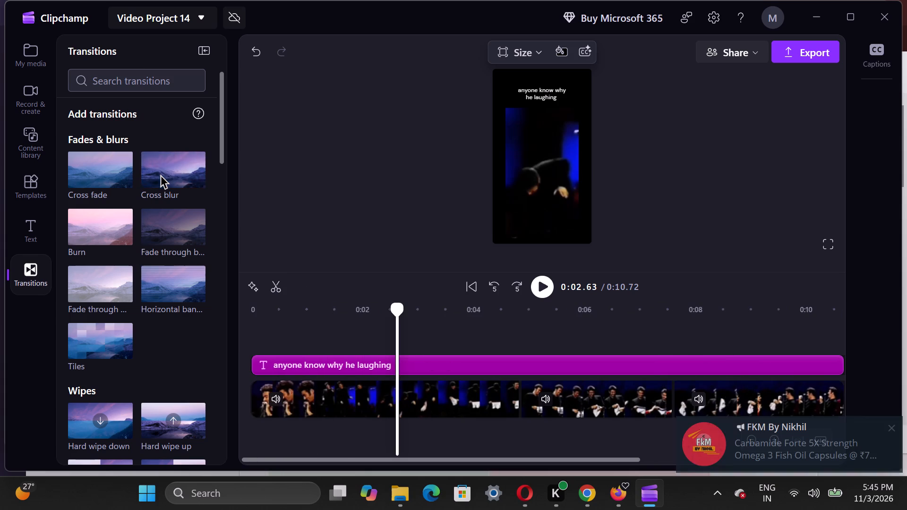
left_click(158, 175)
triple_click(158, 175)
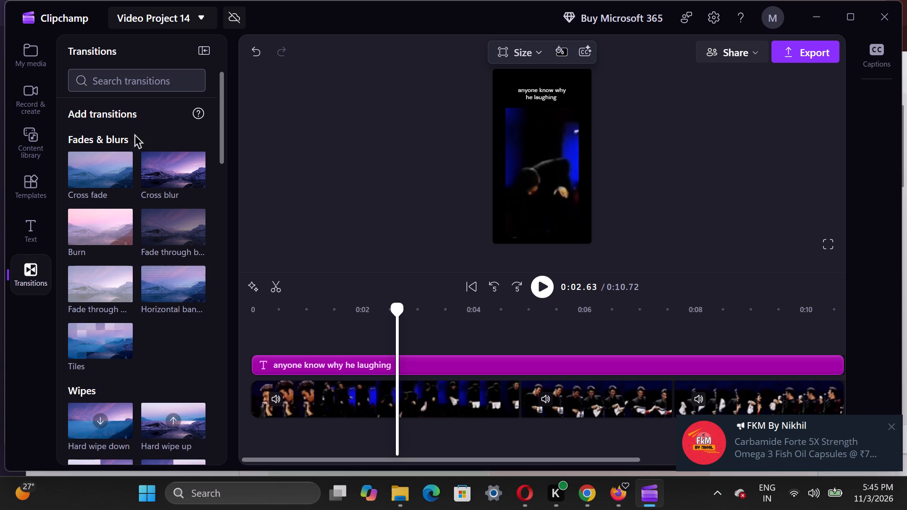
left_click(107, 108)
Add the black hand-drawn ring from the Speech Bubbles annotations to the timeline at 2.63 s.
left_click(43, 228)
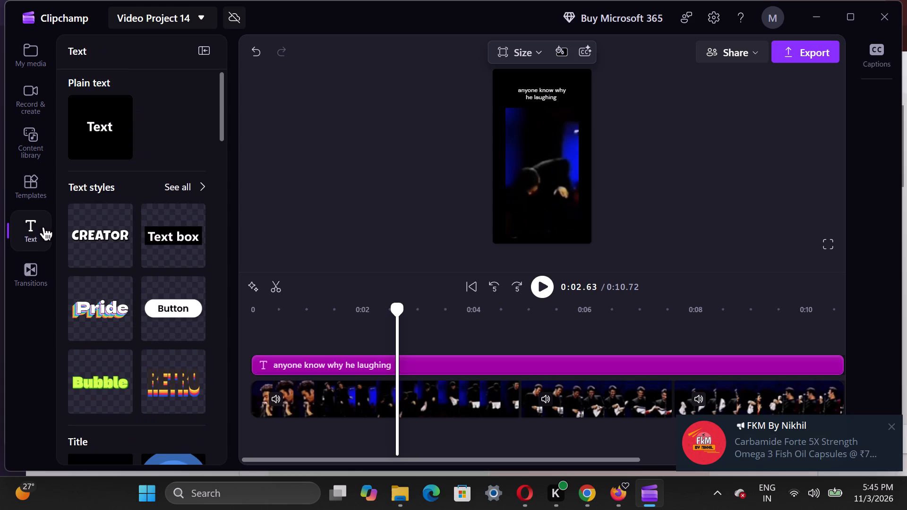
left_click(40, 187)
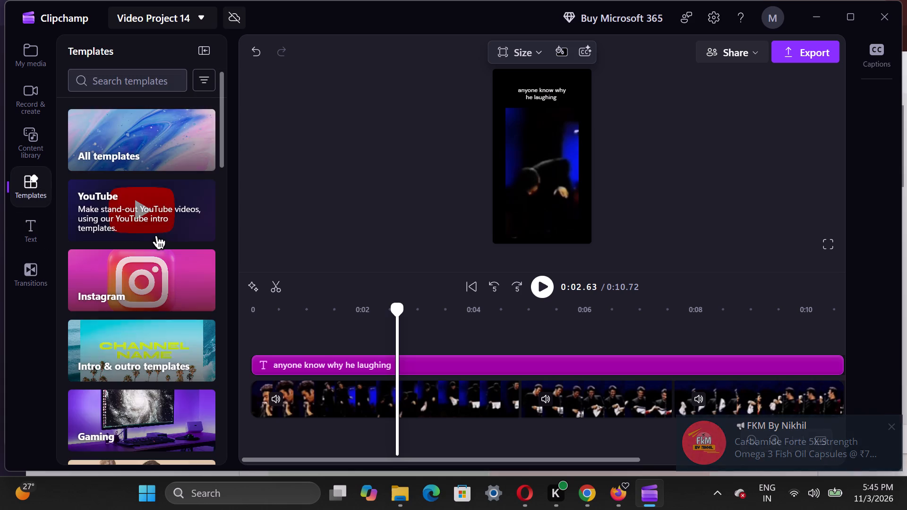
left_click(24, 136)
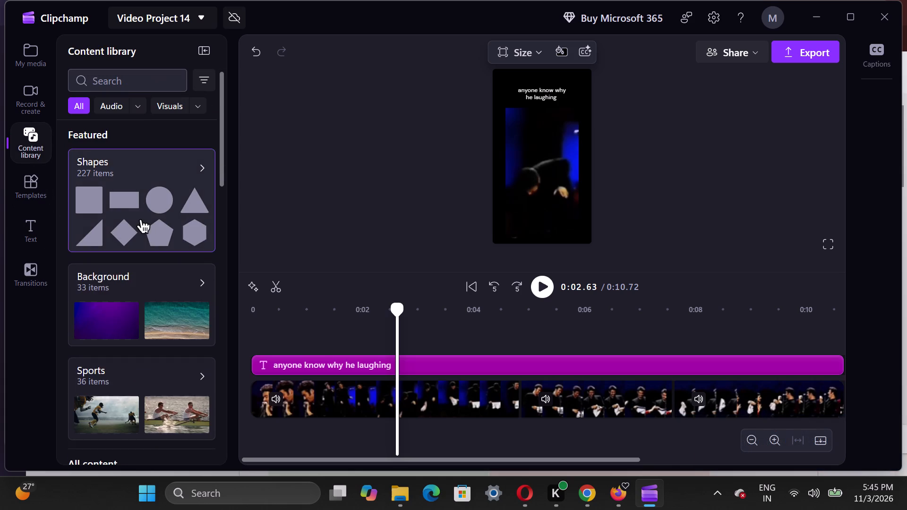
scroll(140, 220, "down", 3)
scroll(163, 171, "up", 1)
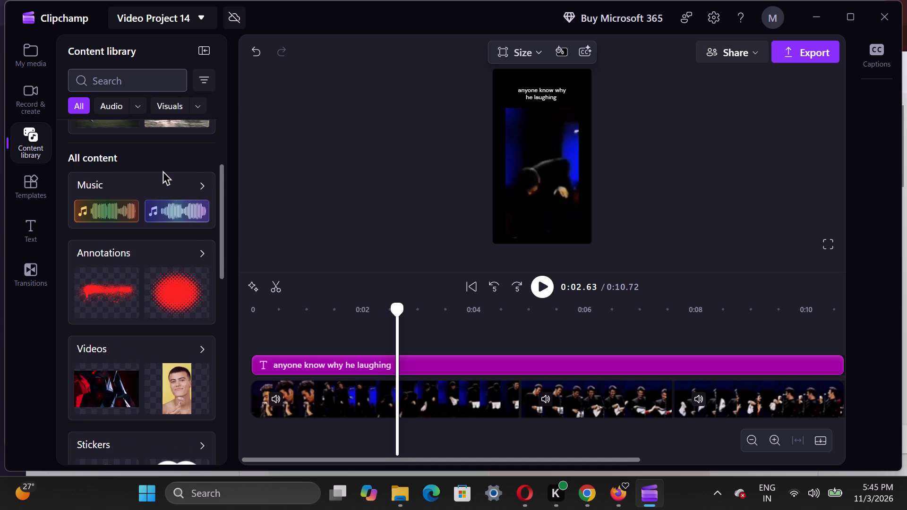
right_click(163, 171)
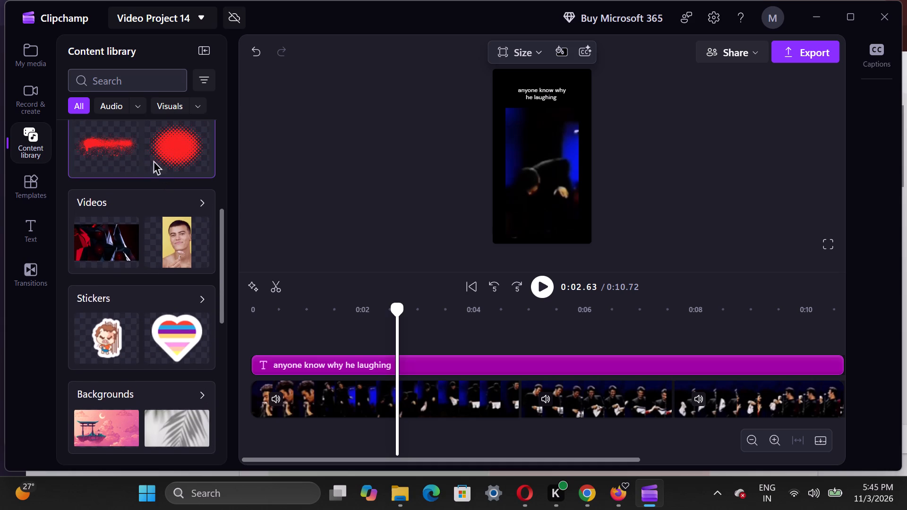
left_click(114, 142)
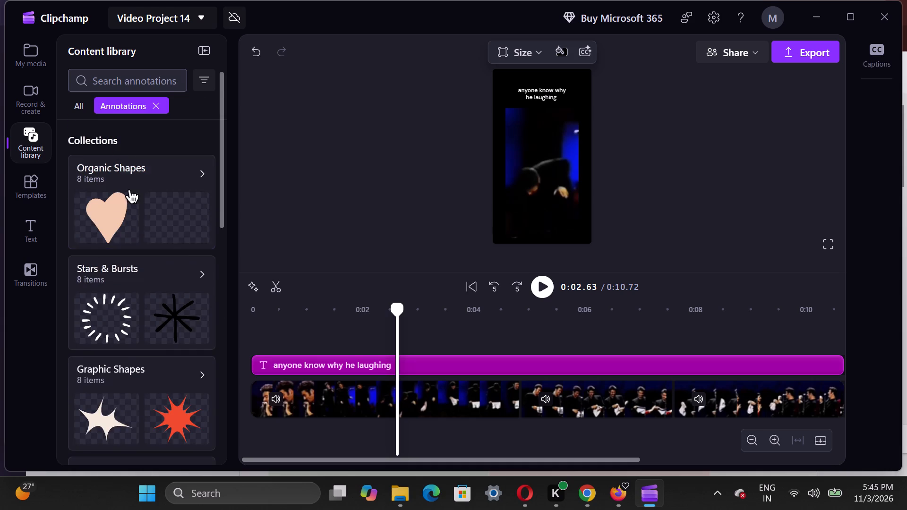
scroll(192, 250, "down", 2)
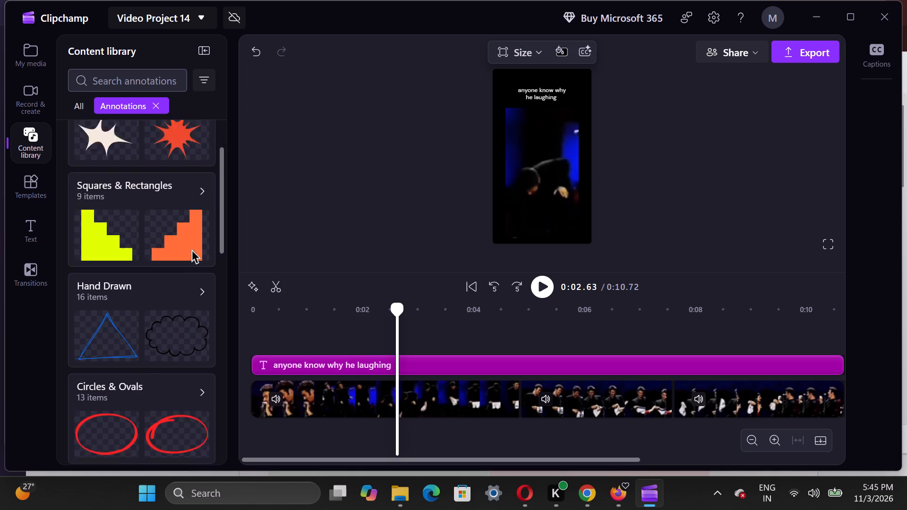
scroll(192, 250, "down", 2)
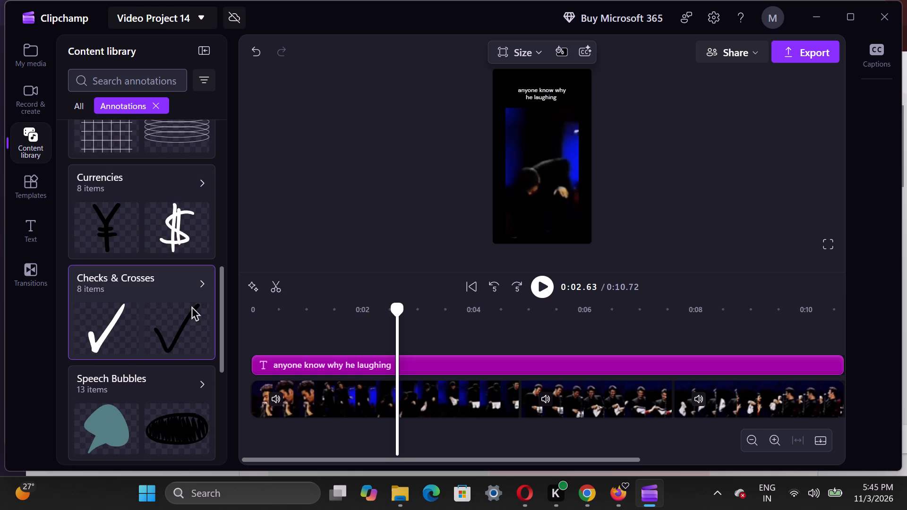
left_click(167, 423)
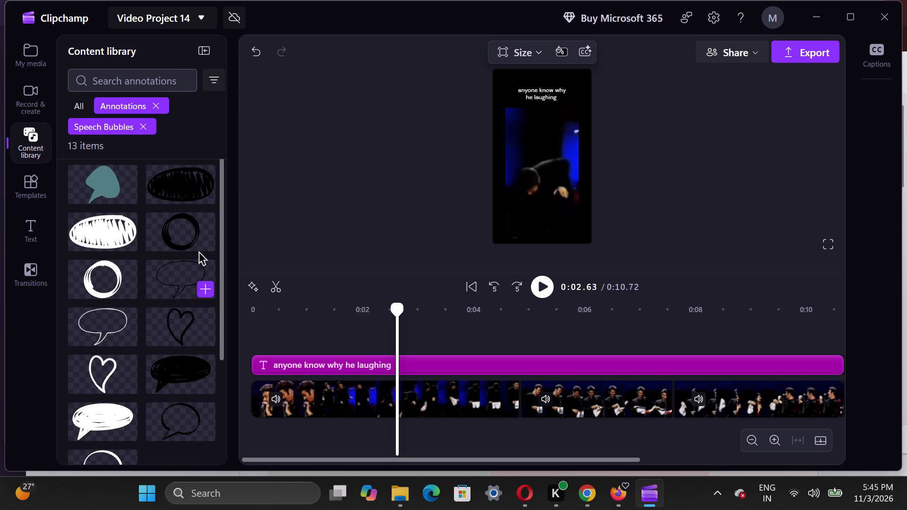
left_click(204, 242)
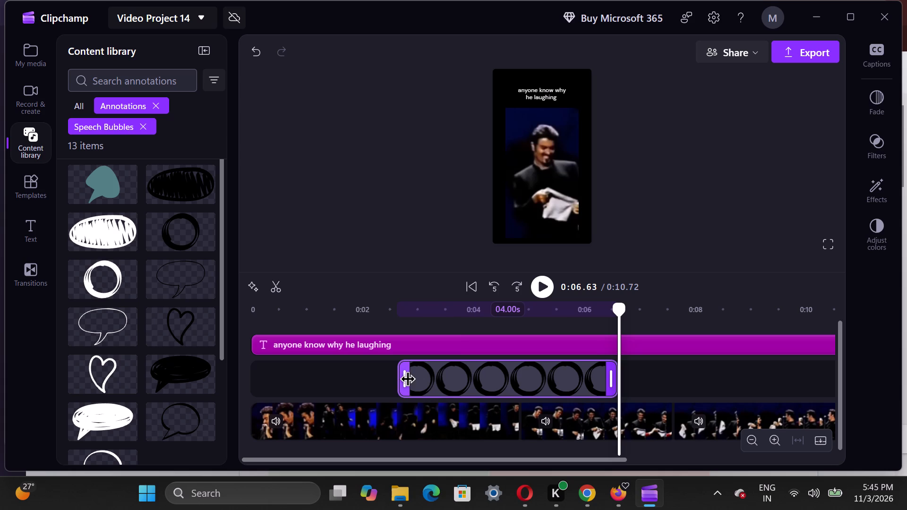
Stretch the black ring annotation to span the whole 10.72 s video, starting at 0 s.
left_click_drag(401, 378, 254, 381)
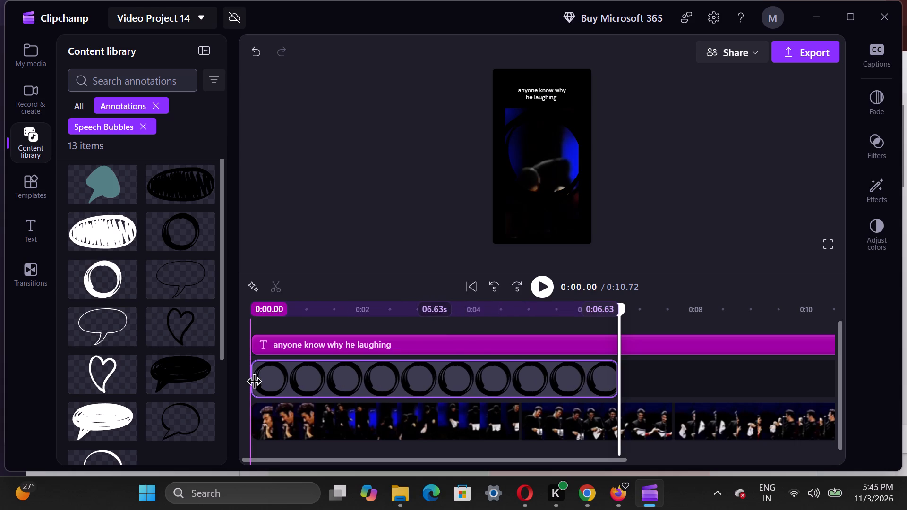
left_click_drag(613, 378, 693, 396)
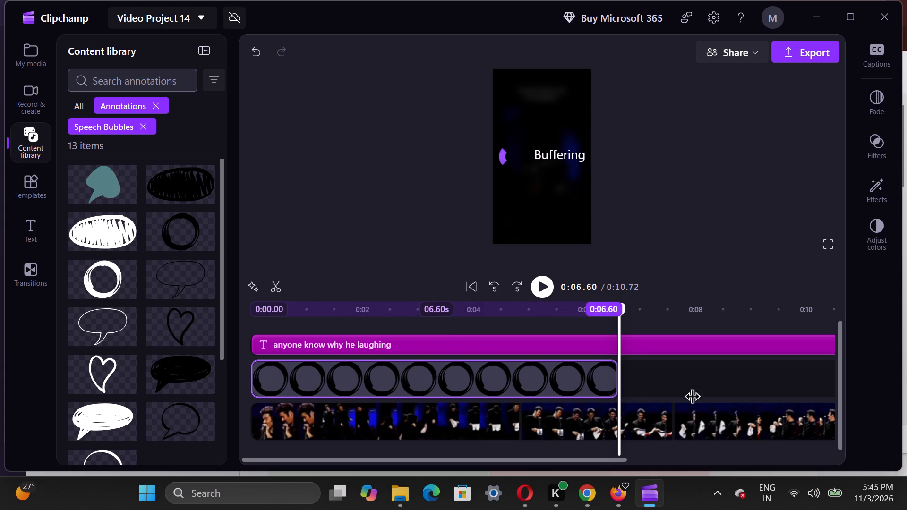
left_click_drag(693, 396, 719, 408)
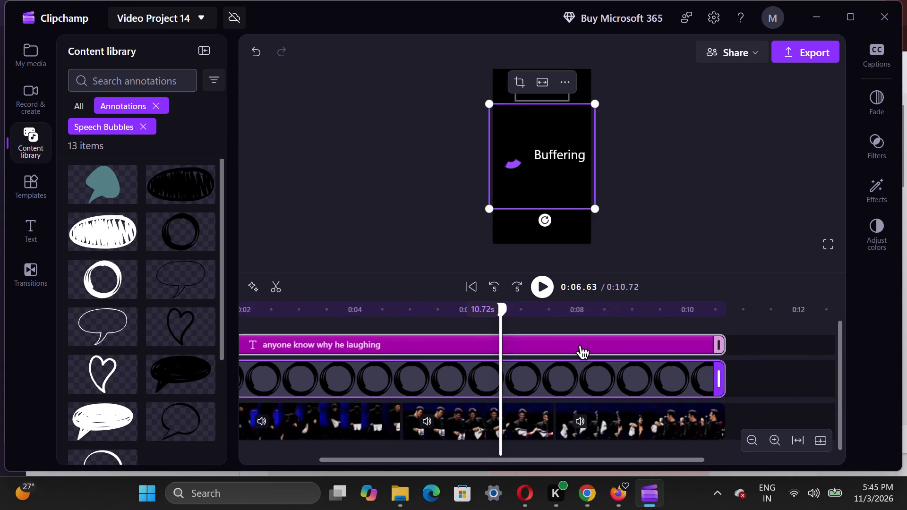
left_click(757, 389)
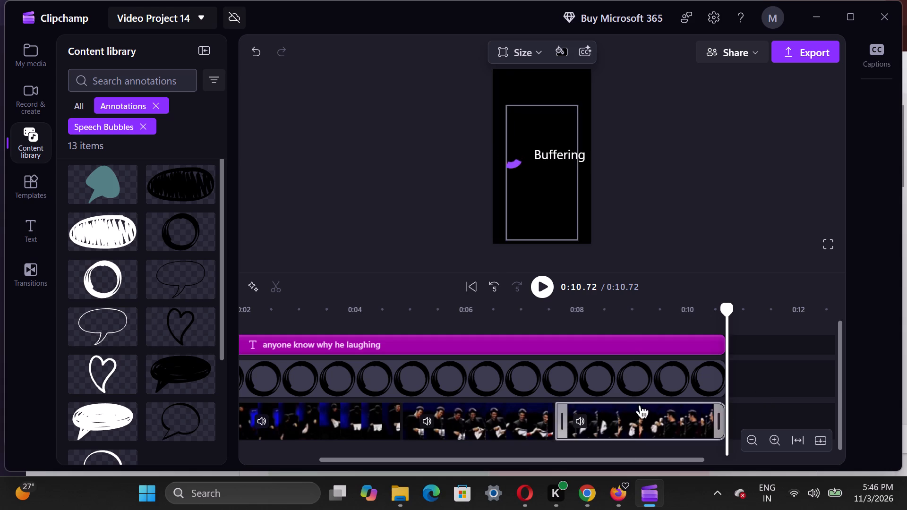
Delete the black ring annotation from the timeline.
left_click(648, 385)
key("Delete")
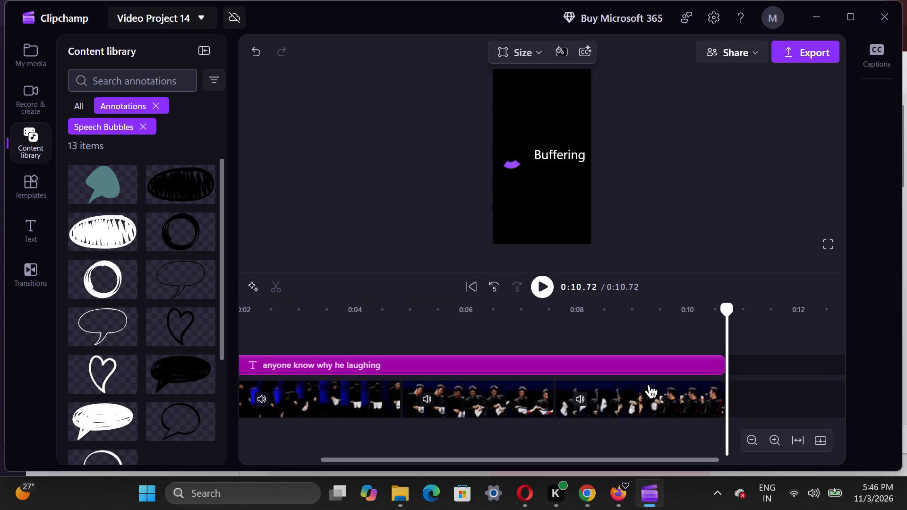
Play the video from the beginning to preview the white caption on the black background.
left_click(536, 289)
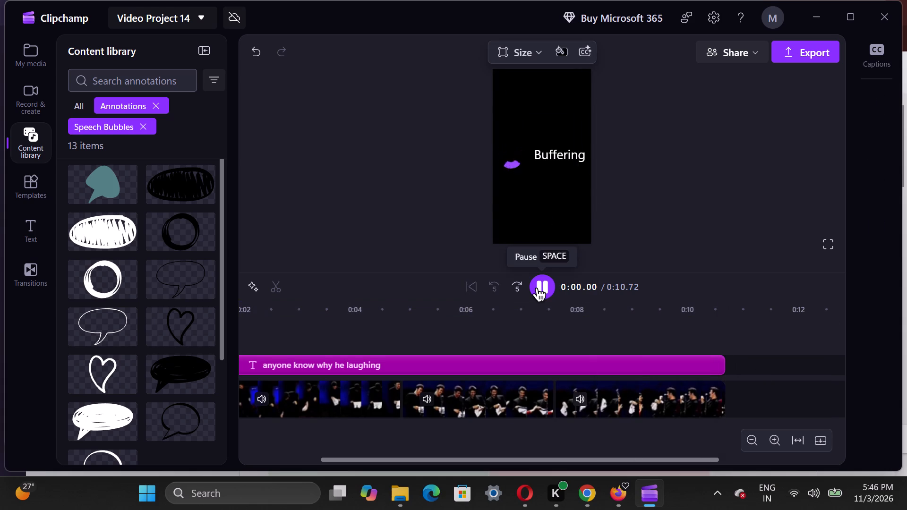
scroll(536, 289, "right", 3)
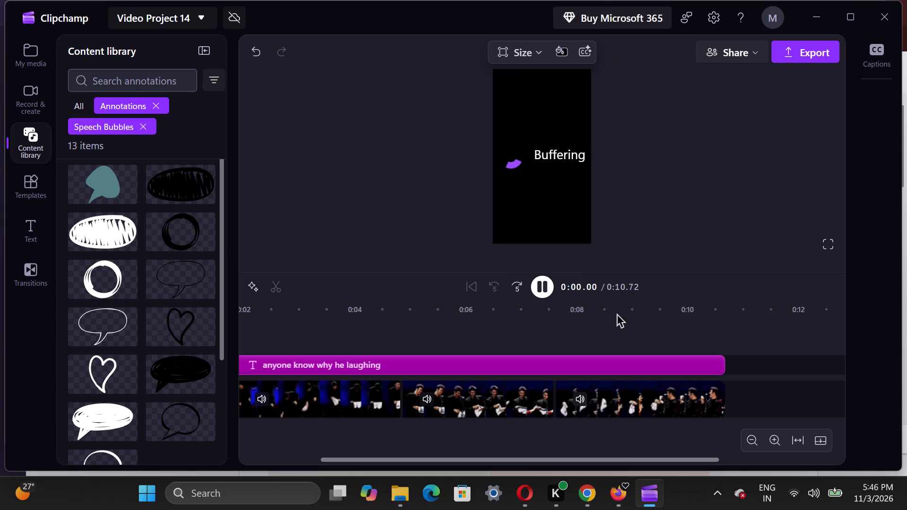
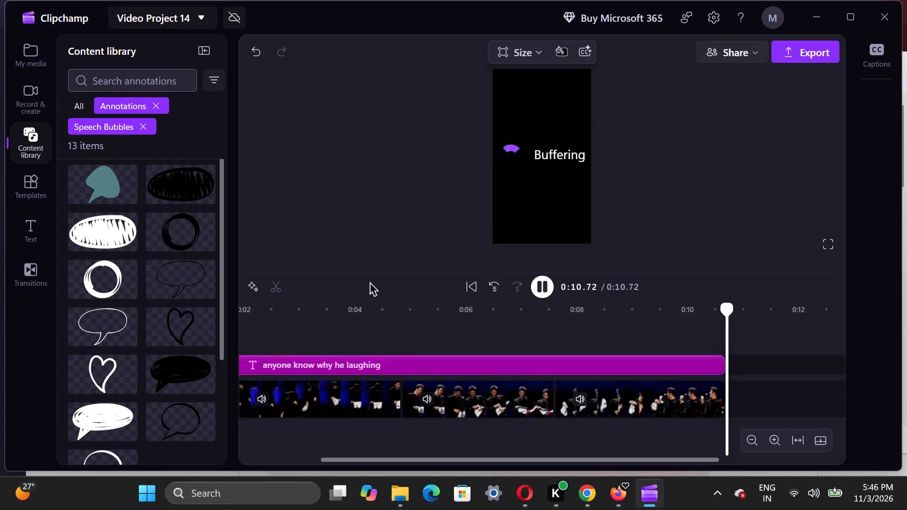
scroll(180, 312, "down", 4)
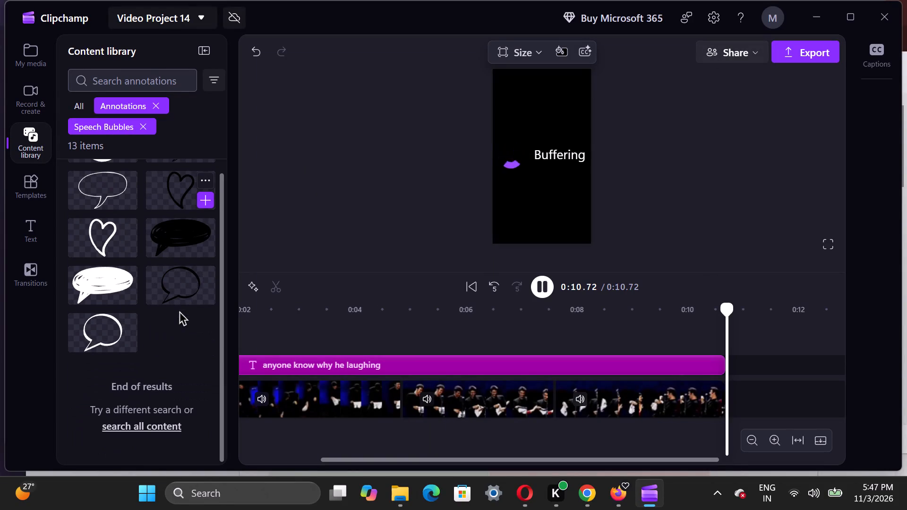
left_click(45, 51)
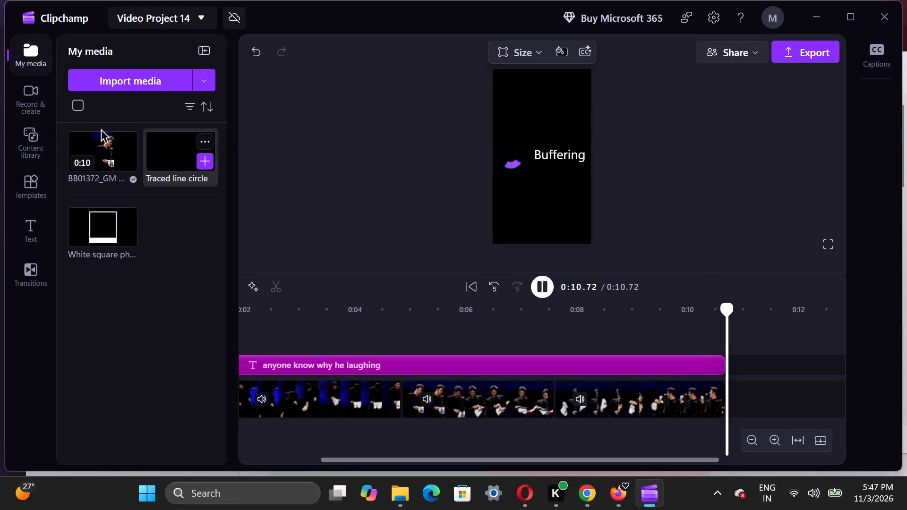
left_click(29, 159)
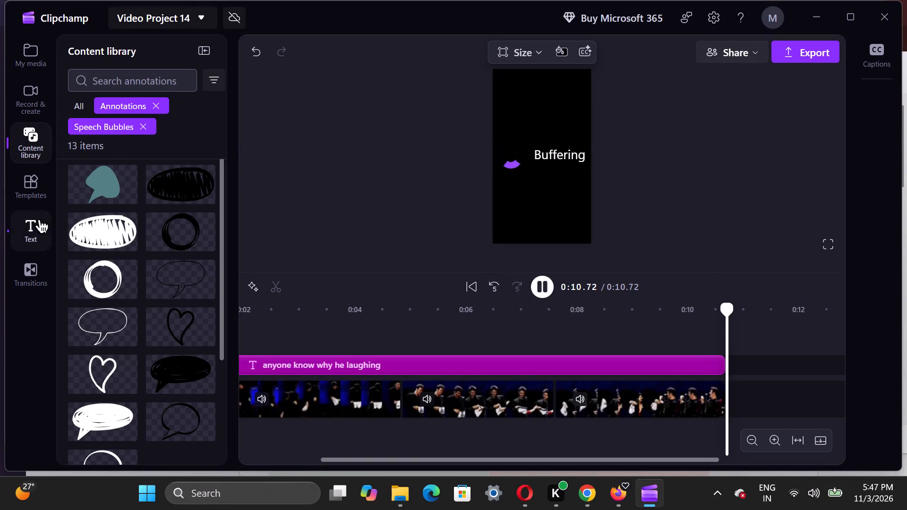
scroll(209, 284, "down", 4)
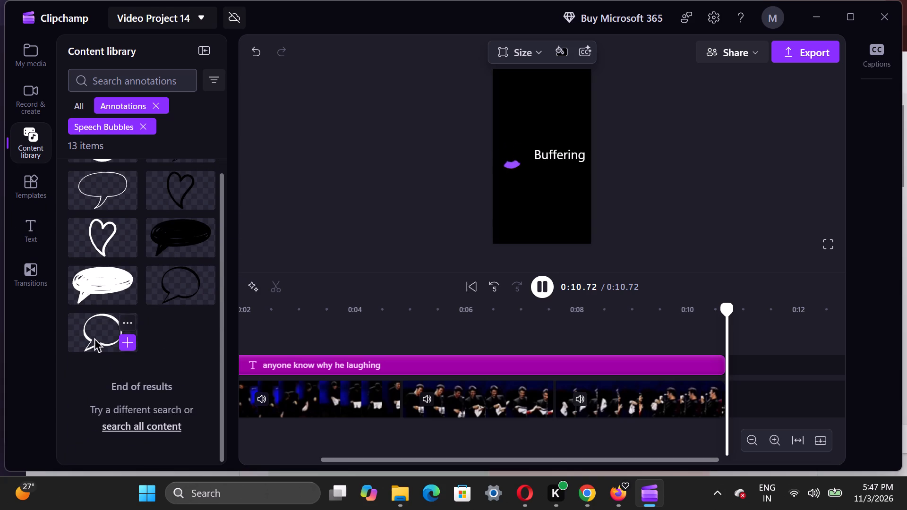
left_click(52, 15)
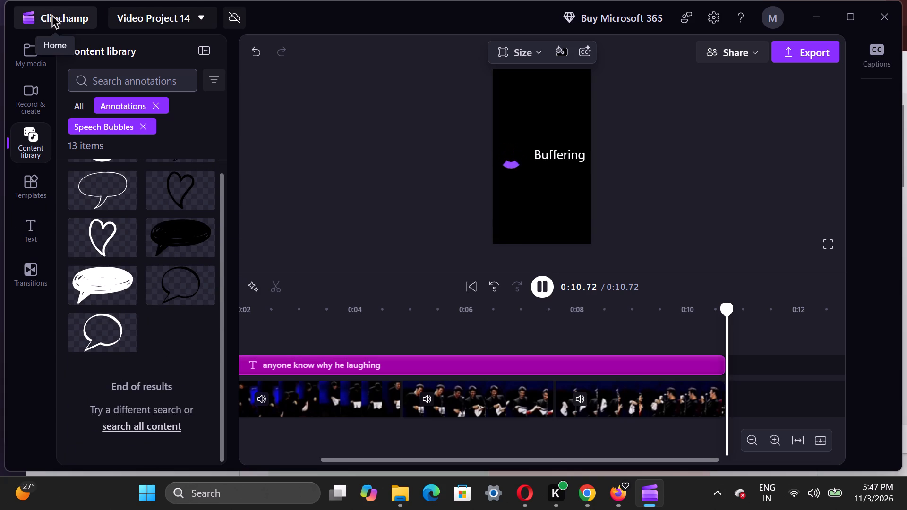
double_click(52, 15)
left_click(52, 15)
Switch to Firefox and read the Clipster brief's rules and suggested on-screen text lines for meme clips.
left_click(613, 498)
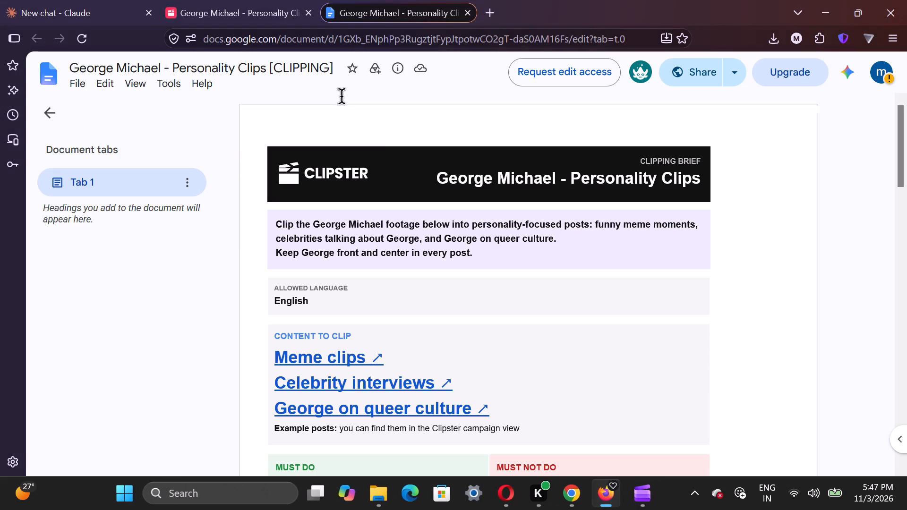
left_click(216, 0)
scroll(466, 192, "down", 3)
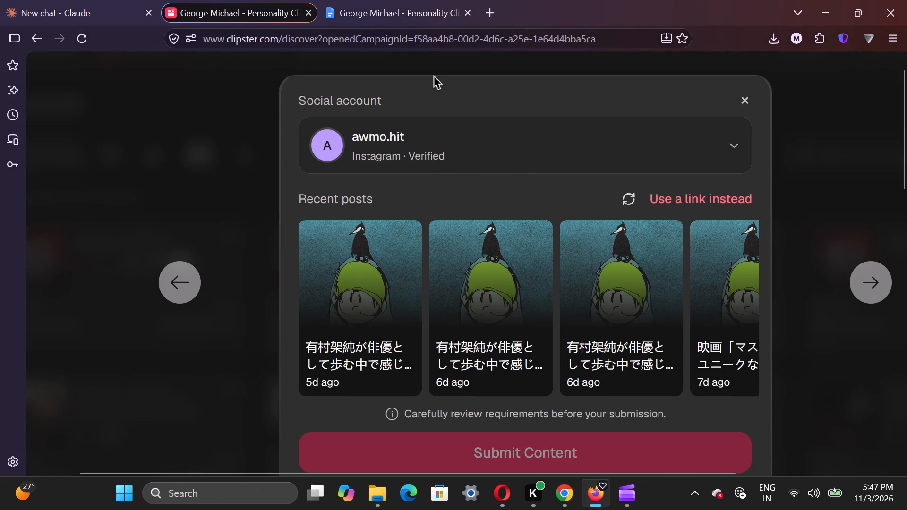
left_click(387, 0)
scroll(414, 254, "down", 3)
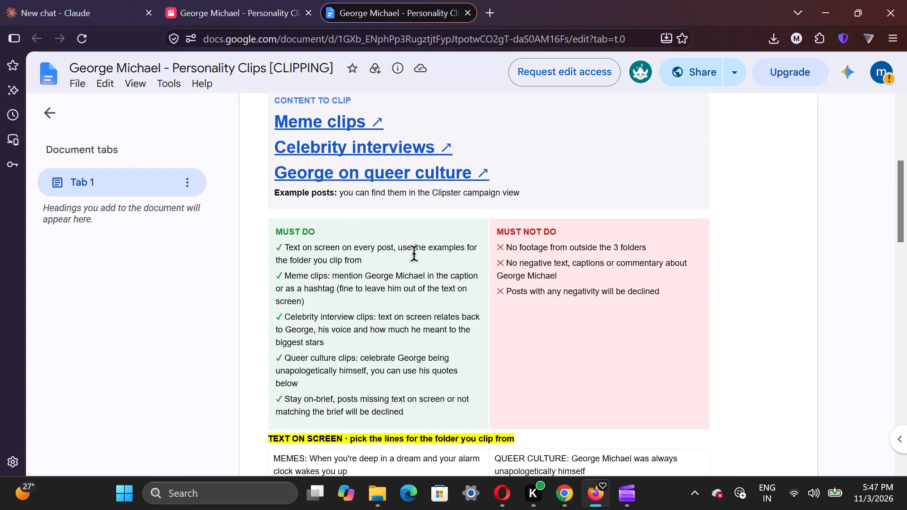
scroll(414, 254, "down", 1)
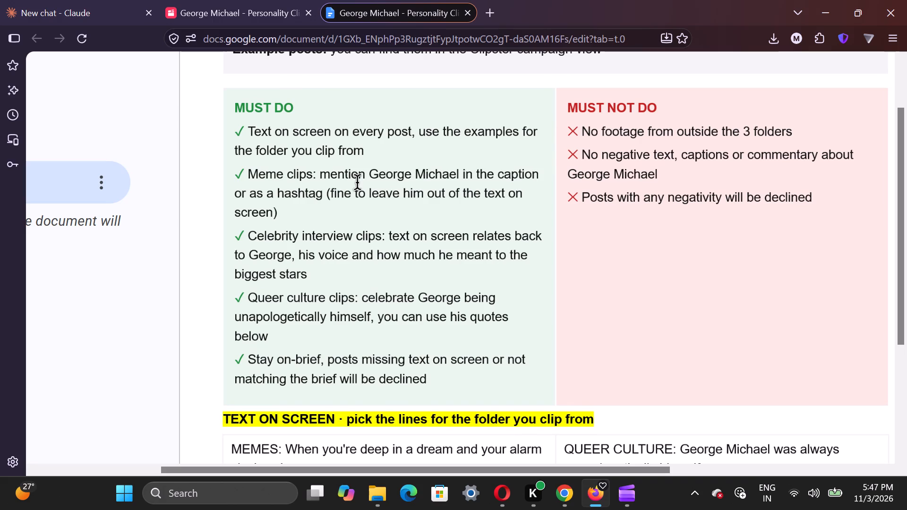
scroll(357, 182, "down", 1)
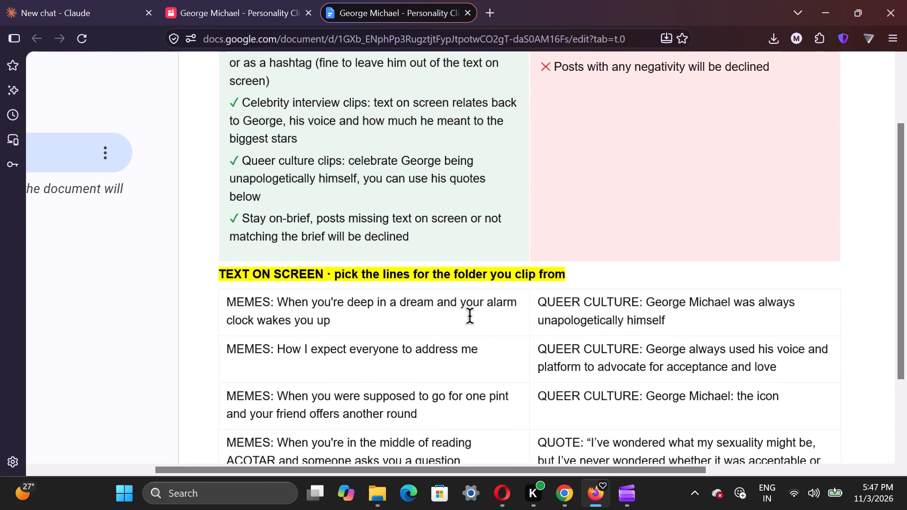
scroll(470, 316, "down", 3)
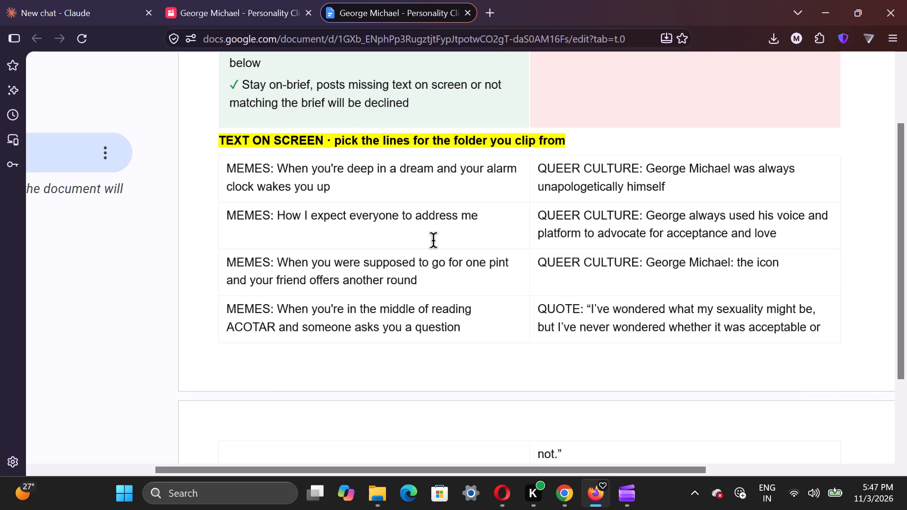
scroll(433, 240, "down", 1)
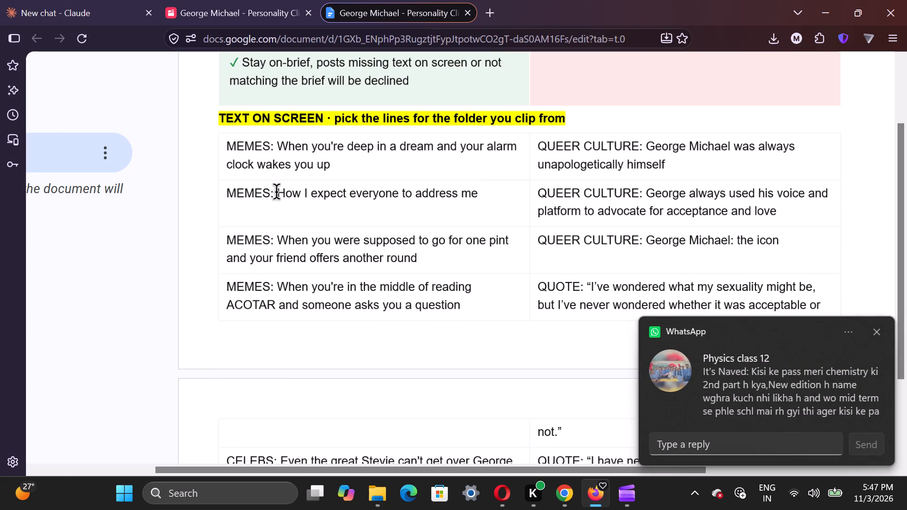
Copy the meme line "How I expect everyone to address me" from the brief.
left_click_drag(277, 192, 487, 198)
key("ctrl+c")
Switch back to Clipchamp, leave Video Project 14 without backing up its media, and open the empty Video Project 12.
left_click(630, 504)
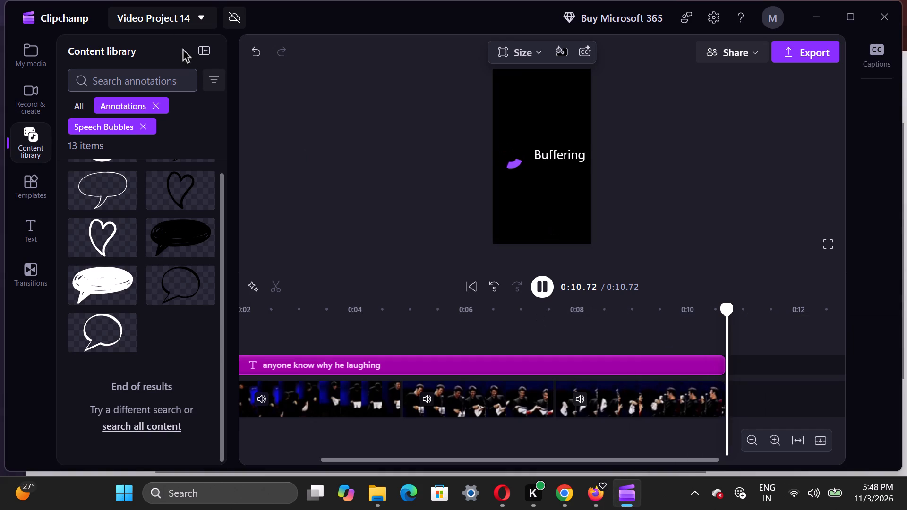
left_click(68, 19)
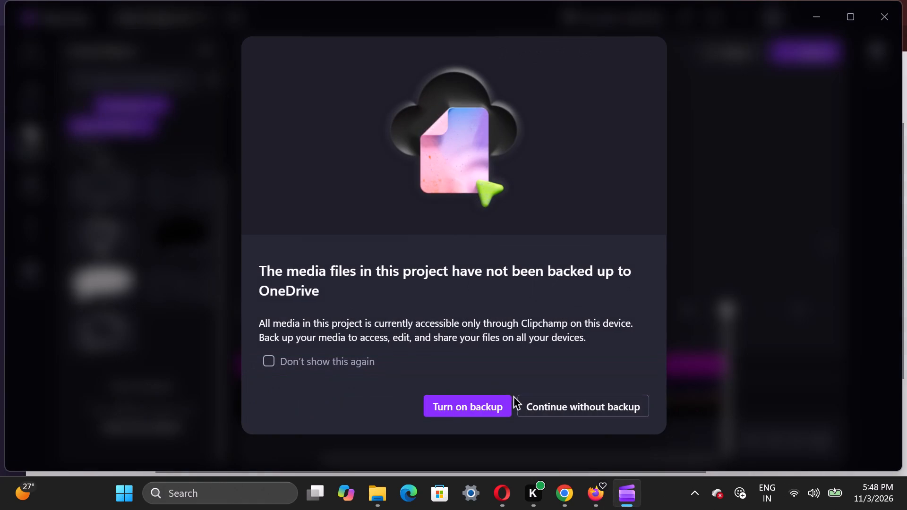
left_click(550, 410)
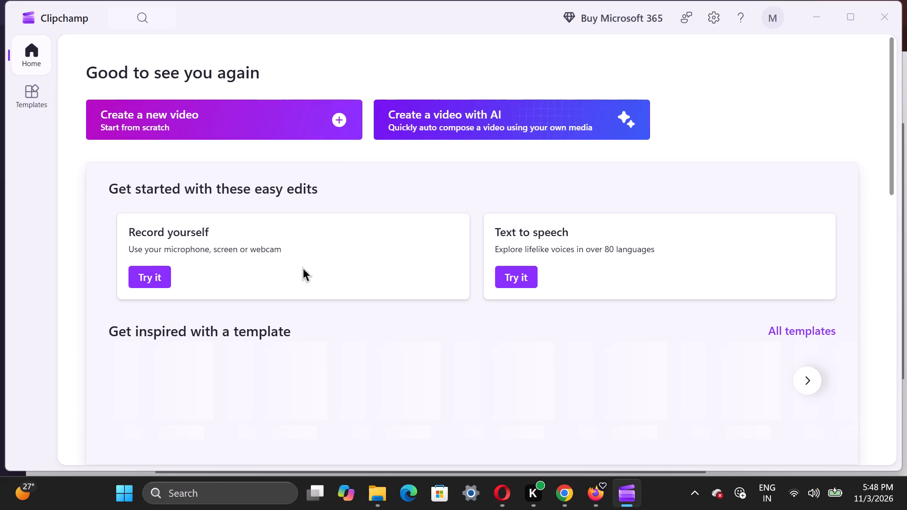
scroll(299, 294, "down", 3)
scroll(299, 294, "up", 5)
scroll(299, 294, "down", 1)
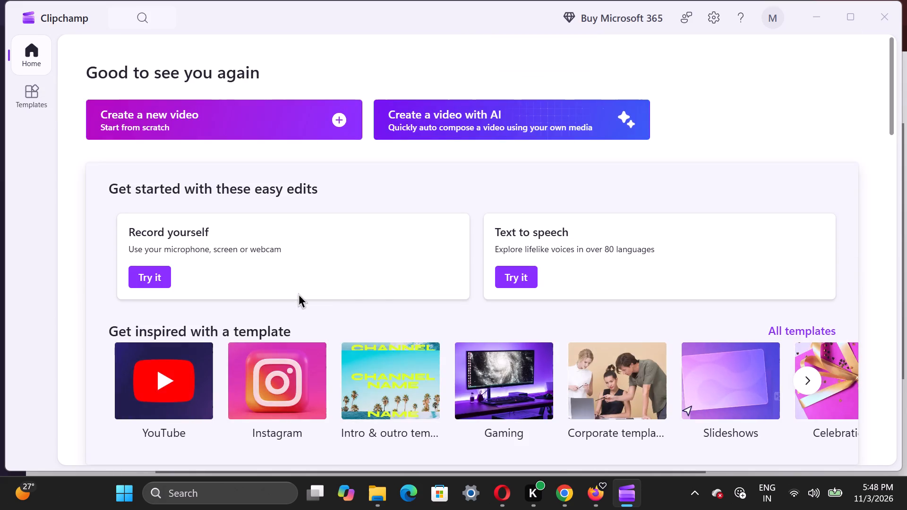
scroll(299, 294, "down", 2)
scroll(299, 294, "up", 1)
scroll(436, 226, "up", 2)
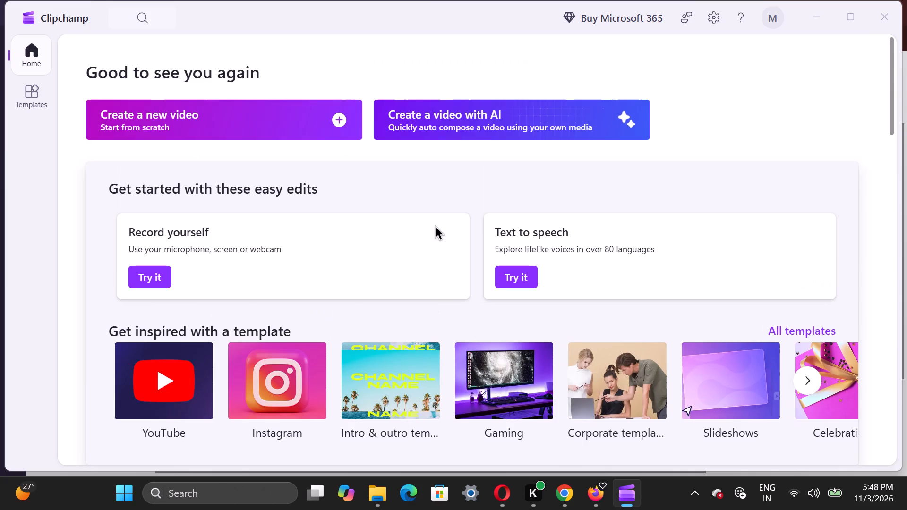
left_click(431, 348)
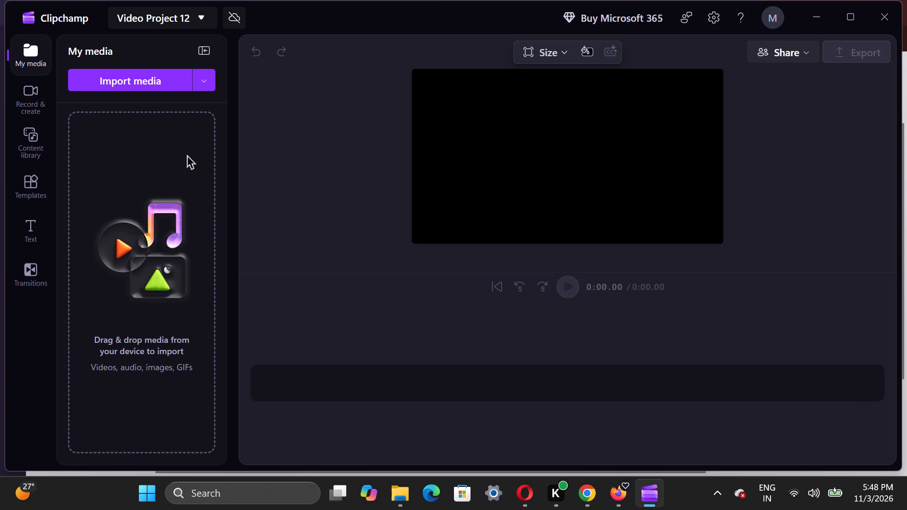
Import the video BB01372_GM Funny Moments_Cut 5_9x16 from Downloads into the project.
left_click(155, 86)
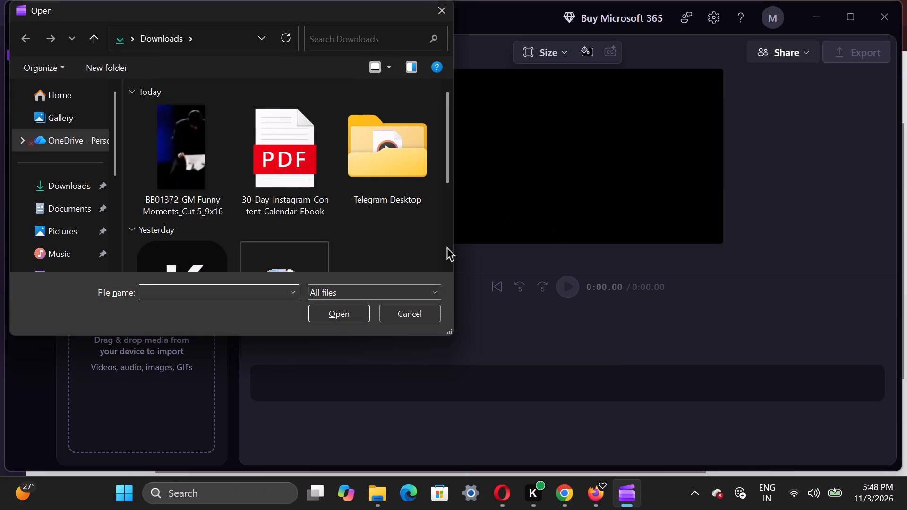
double_click(197, 184)
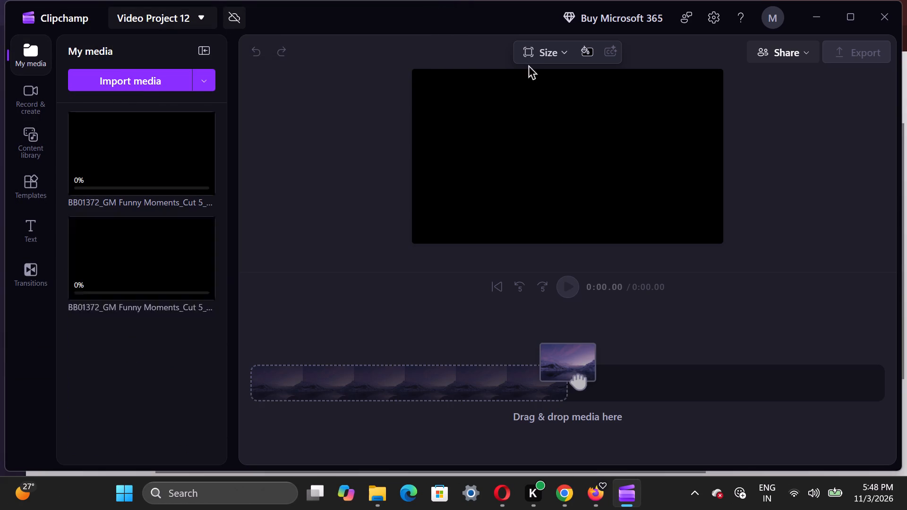
Change the project's aspect ratio to a vertical portrait format.
left_click(529, 66)
left_click(543, 43)
left_click(556, 125)
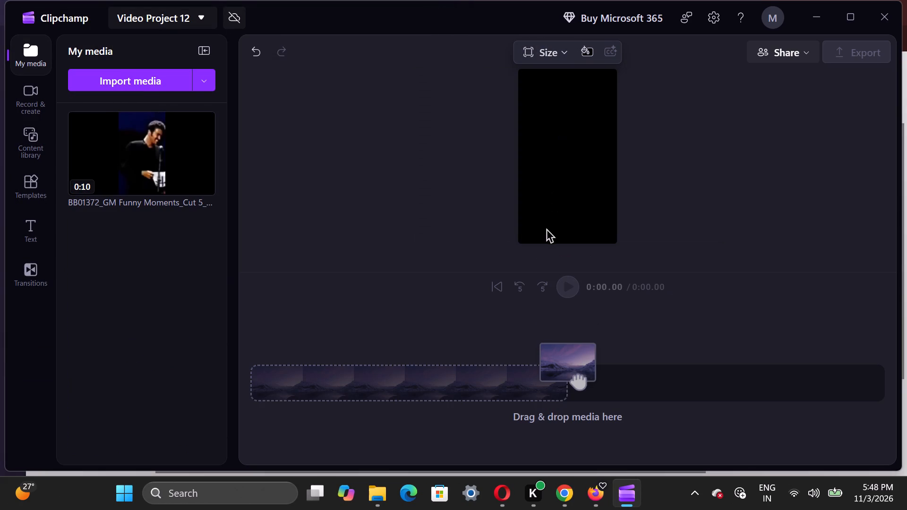
Add the imported George Michael clip to the start of the timeline.
left_click(152, 151)
left_click(218, 207)
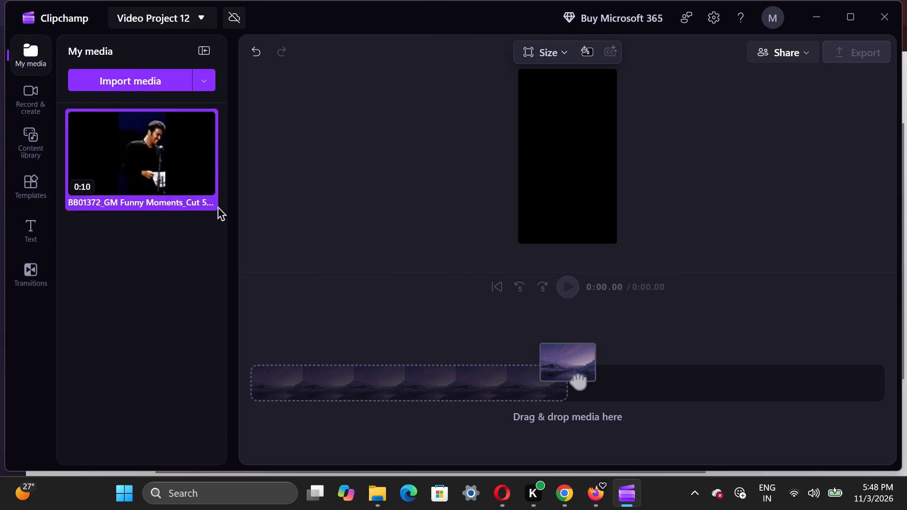
left_click(199, 189)
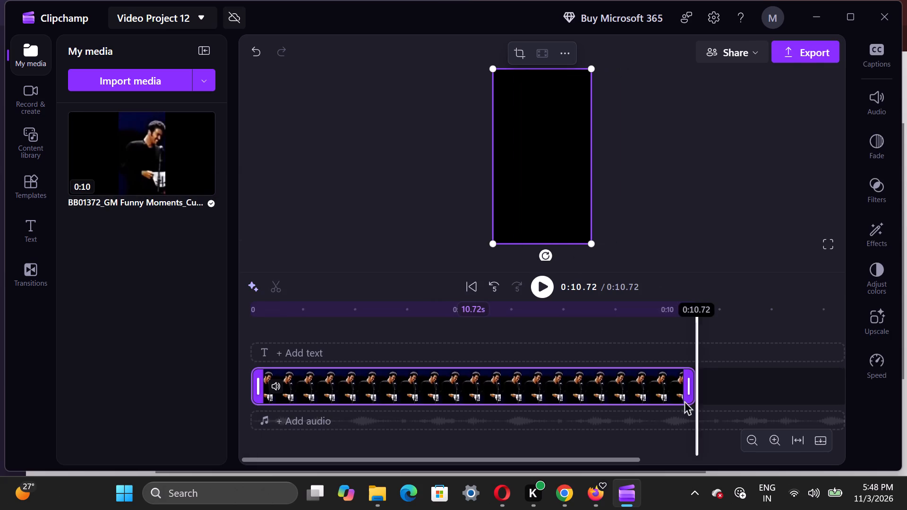
Shrink the clip and centre it horizontally in the vertical frame with black margins around it, and check the frame at 8.17 s.
left_click(602, 207)
left_click(555, 134)
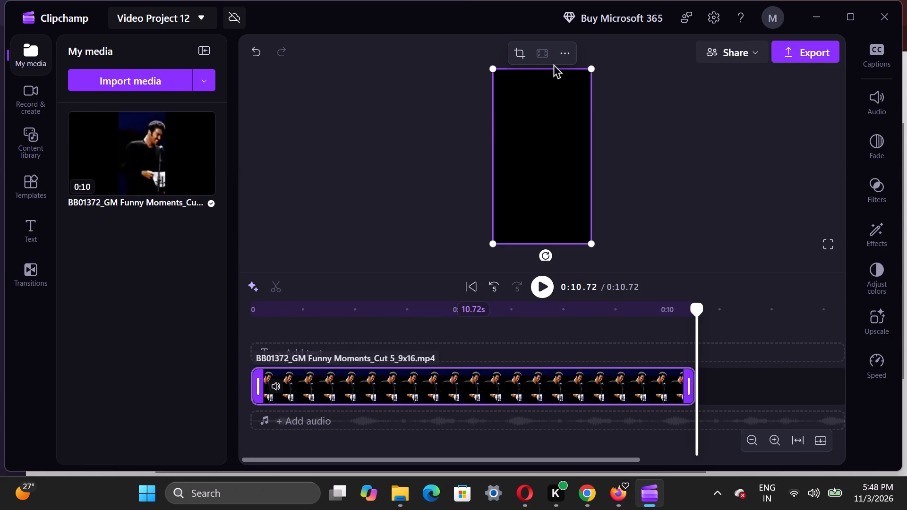
left_click(521, 51)
left_click(529, 52)
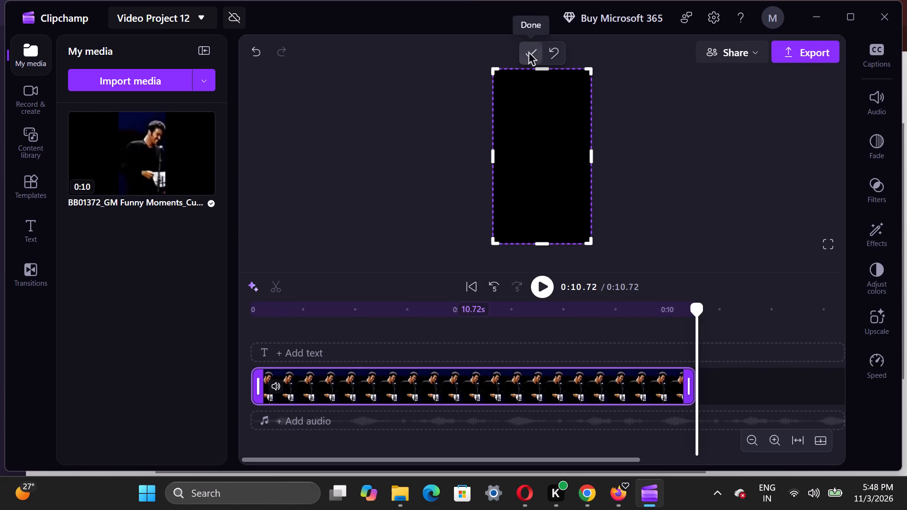
left_click_drag(589, 69, 576, 110)
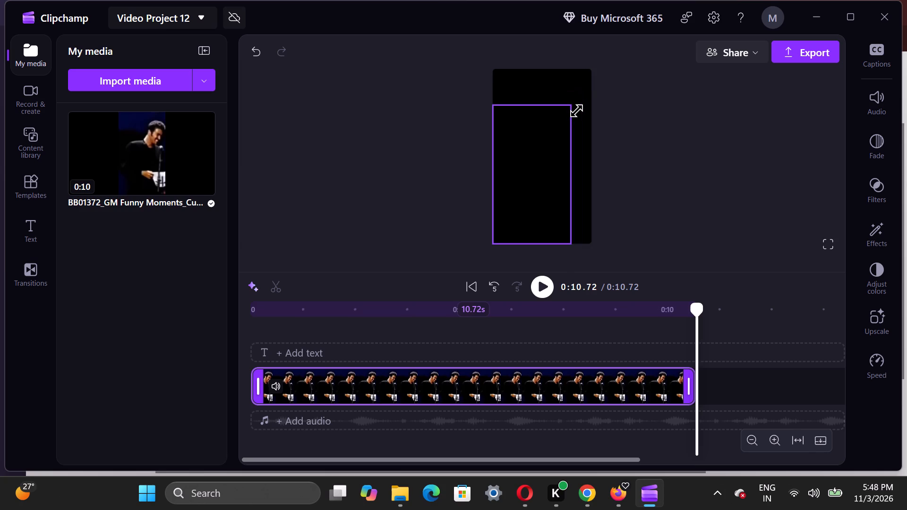
left_click_drag(576, 110, 574, 113)
left_click_drag(535, 153, 546, 142)
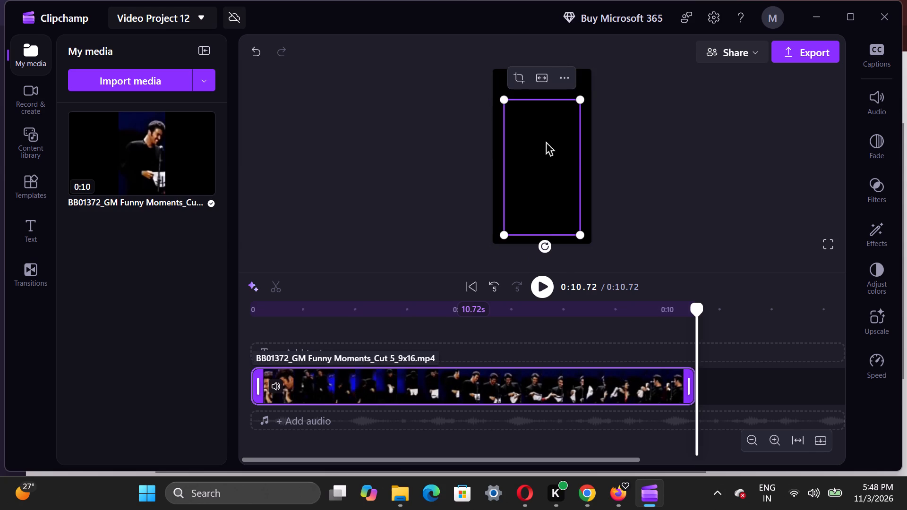
left_click(688, 171)
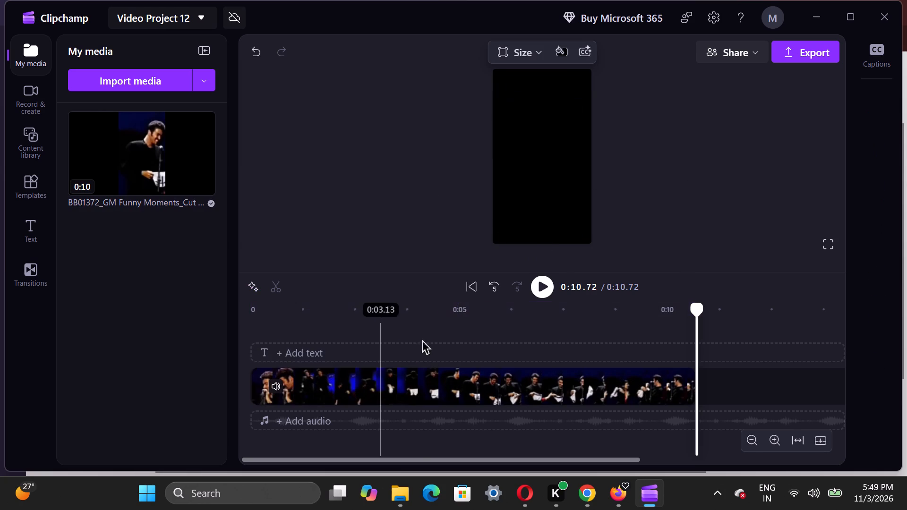
left_click(404, 381)
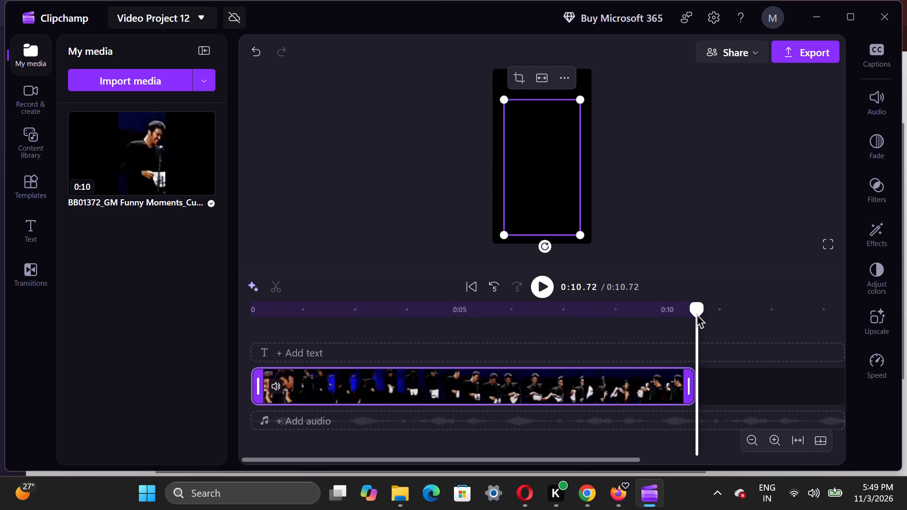
left_click_drag(697, 314, 590, 333)
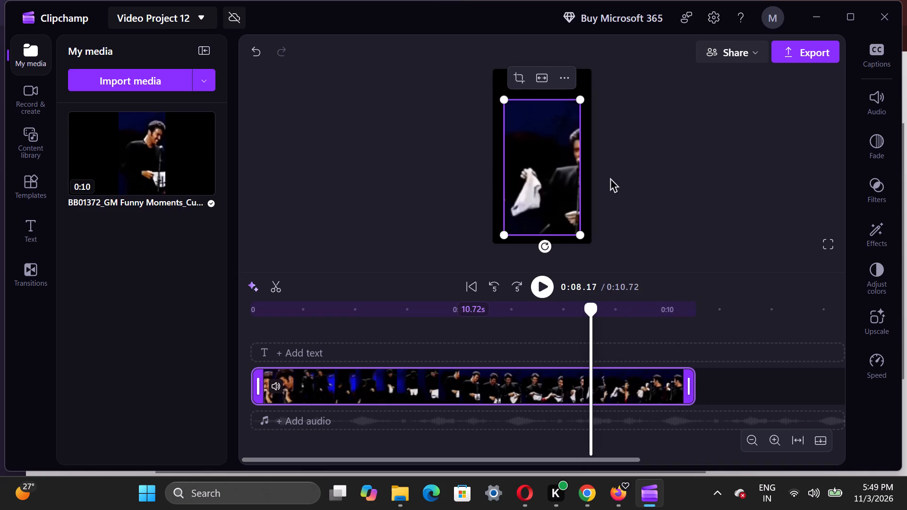
left_click(610, 178)
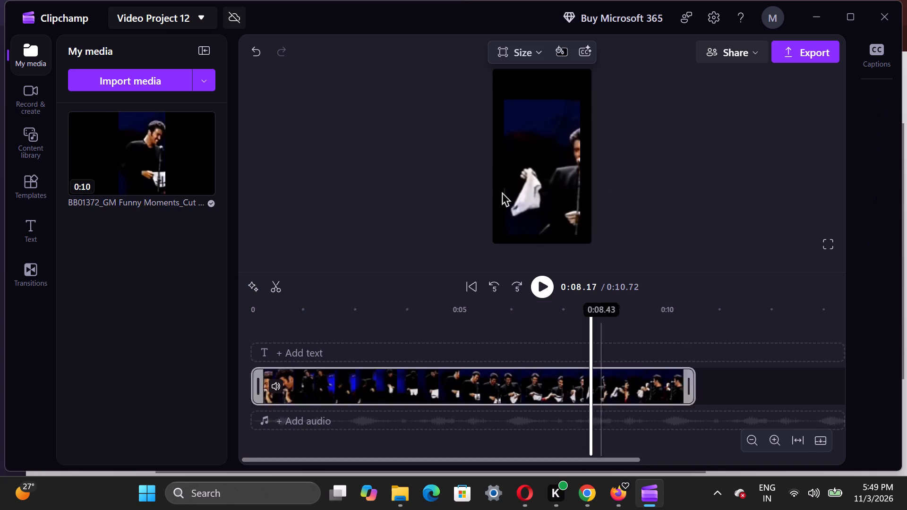
Add a plain text item to the timeline above the clip, starting at 1.61 s.
left_click(317, 351)
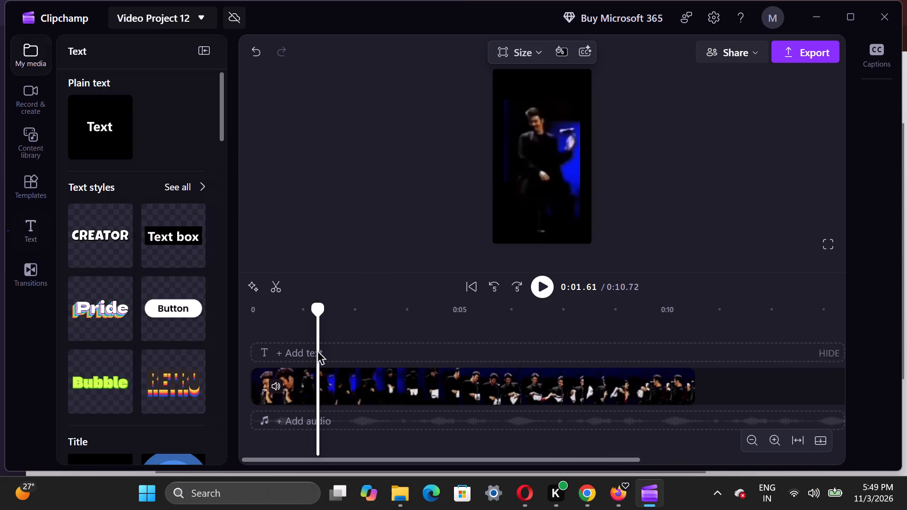
left_click(103, 126)
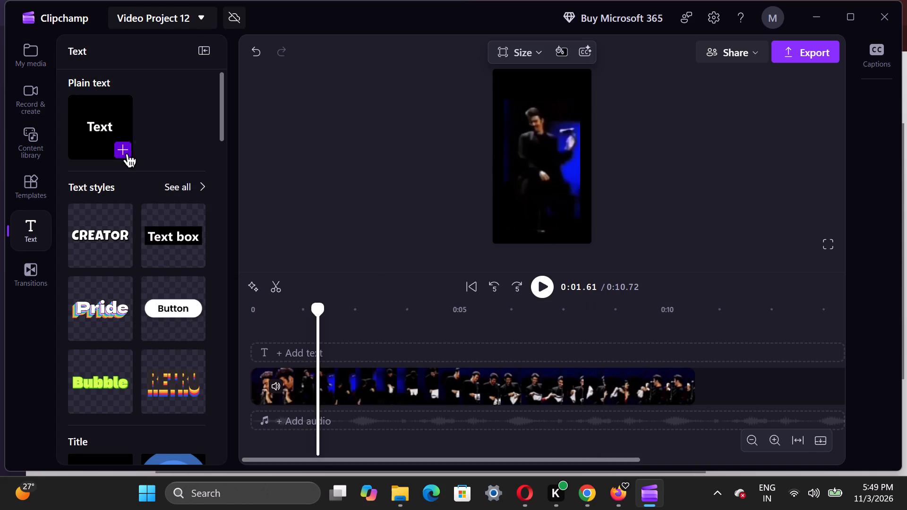
left_click(127, 154)
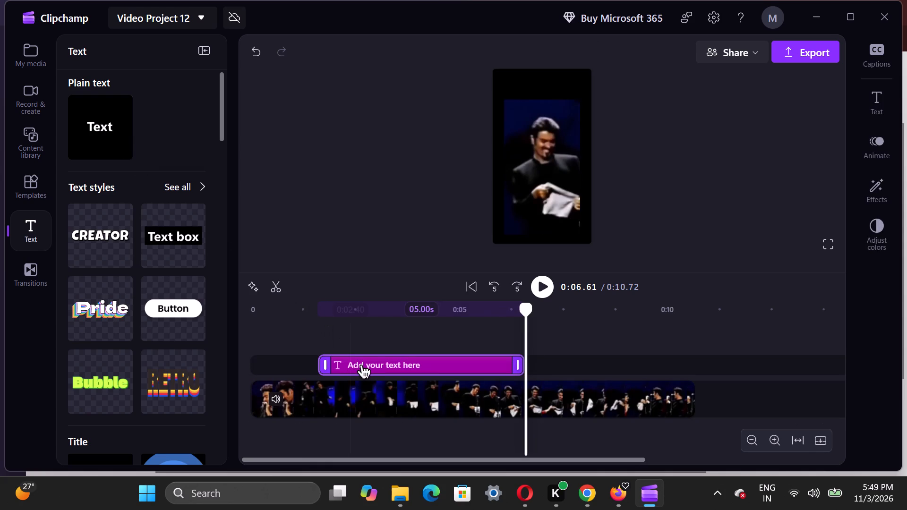
Move the text item to the start of the timeline, aligned with the start of the clip.
left_click_drag(361, 365, 264, 366)
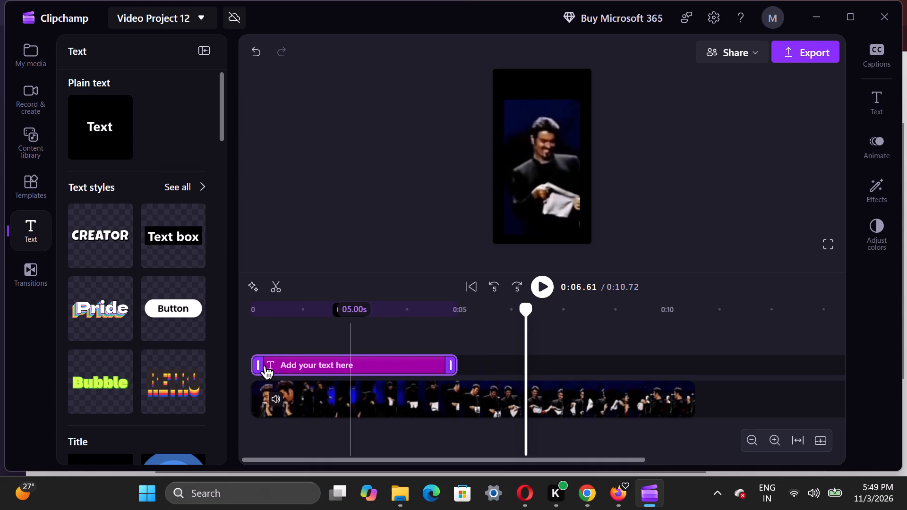
left_click(274, 363)
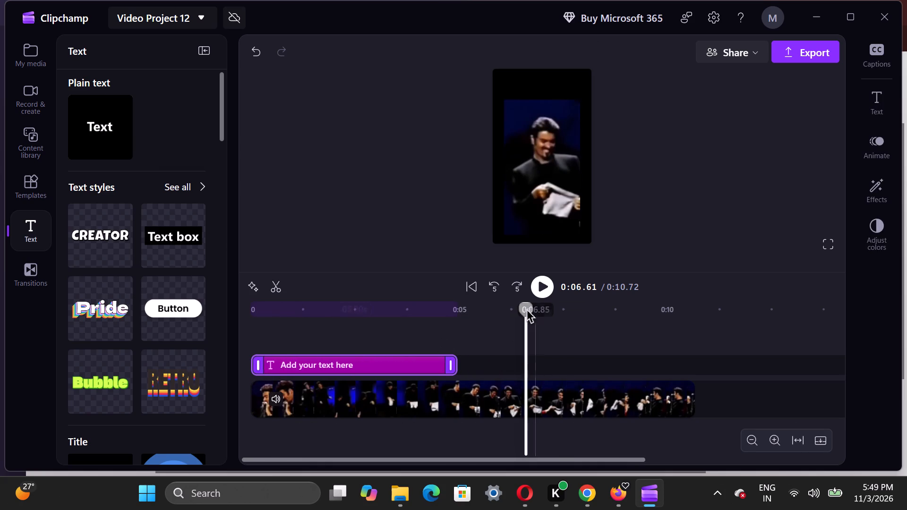
At 3.62 s, place the text in the black margin above the footage and replace its placeholder with "How I expect everyone to address me".
left_click_drag(527, 310, 401, 335)
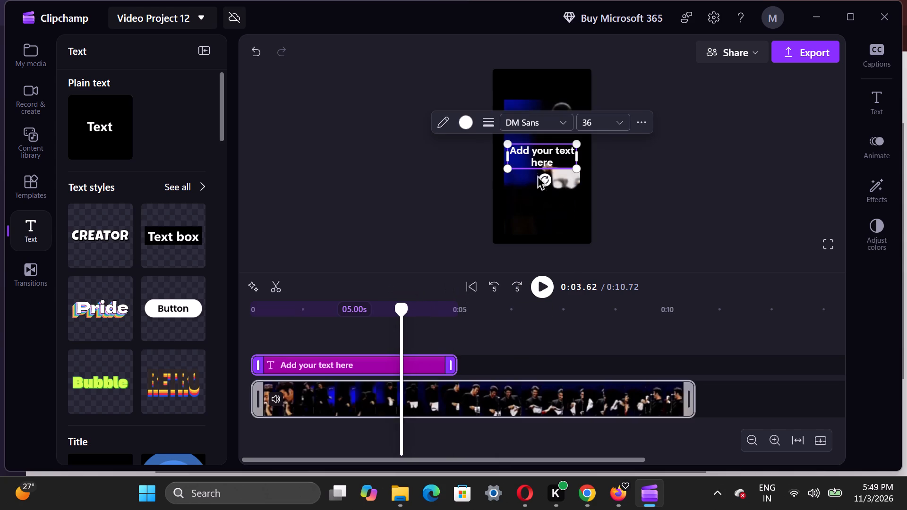
left_click_drag(547, 154, 551, 88)
left_click(551, 88)
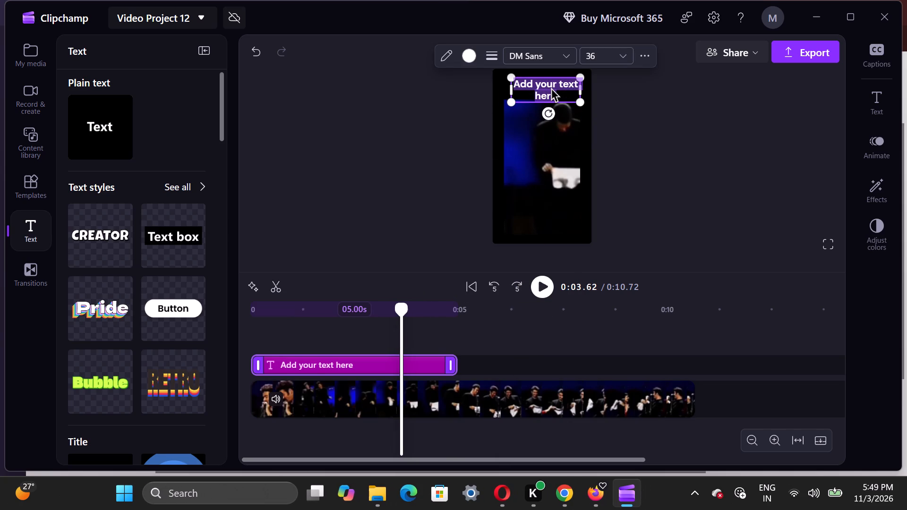
key("BackSpace")
key("ctrl+v")
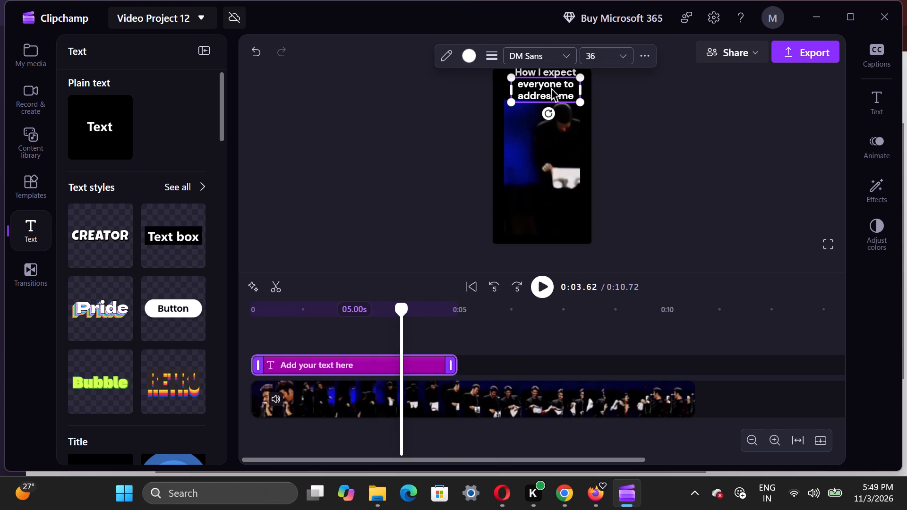
Resize the caption to font size 19 so it wraps onto two lines within the frame.
left_click(580, 89)
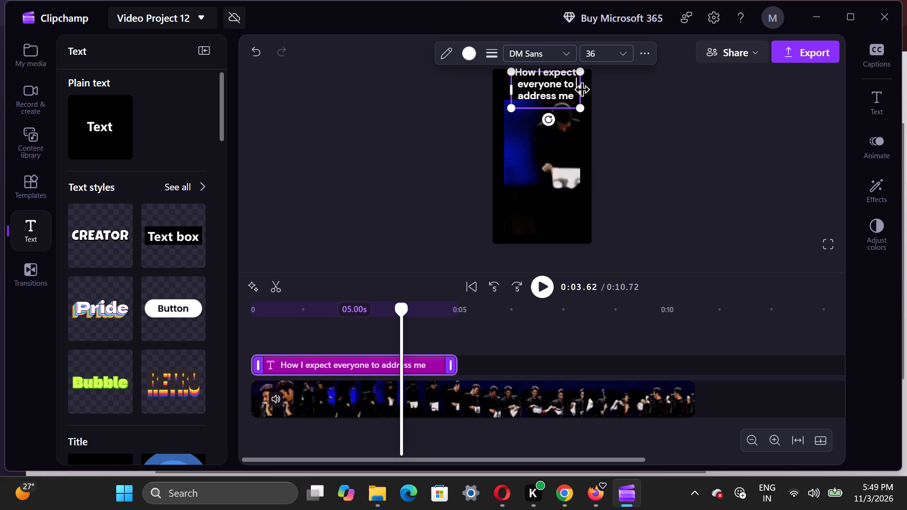
left_click_drag(582, 89, 644, 90)
left_click(553, 186)
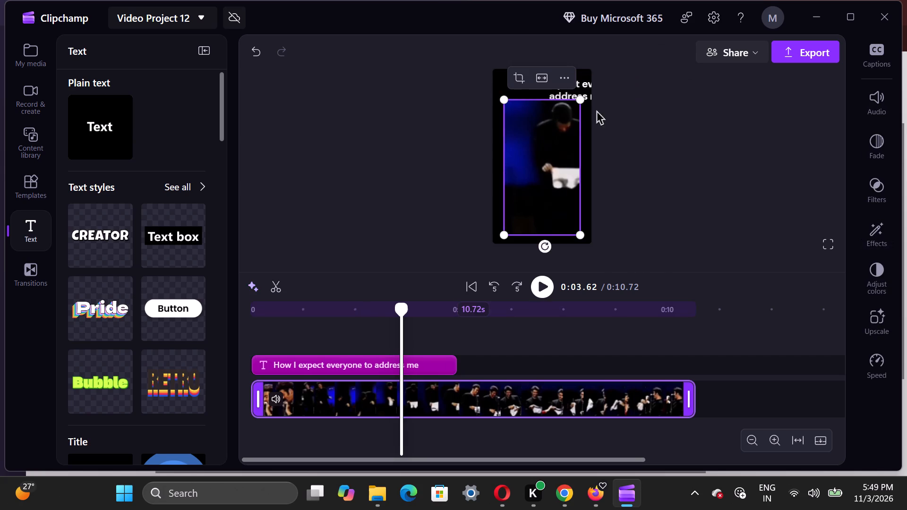
left_click(582, 85)
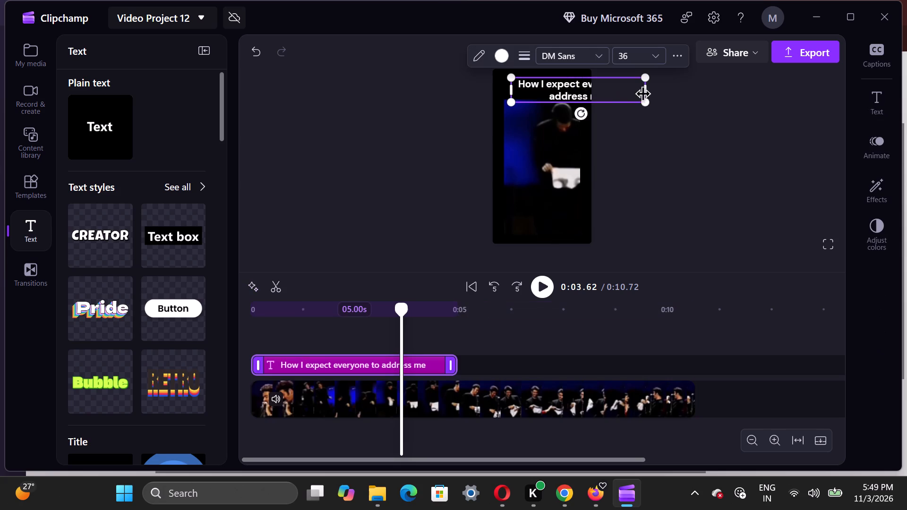
left_click_drag(646, 100, 579, 92)
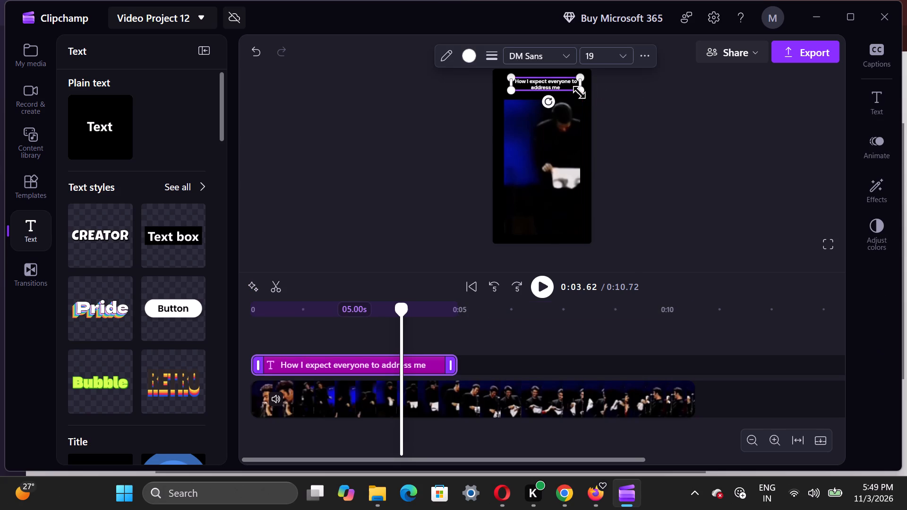
Lower the footage to the bottom edge of the vertical frame, keeping it horizontally centred.
left_click(579, 125)
left_click_drag(555, 147, 555, 153)
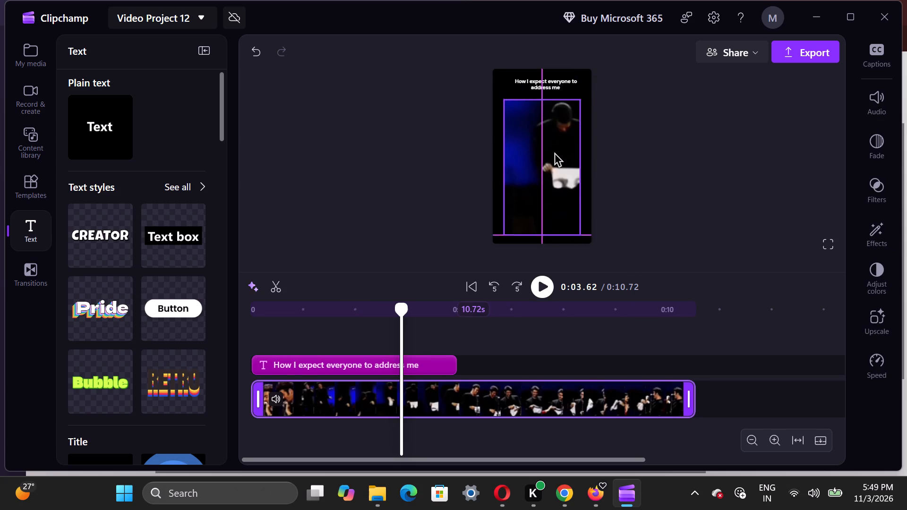
left_click_drag(555, 153, 555, 152)
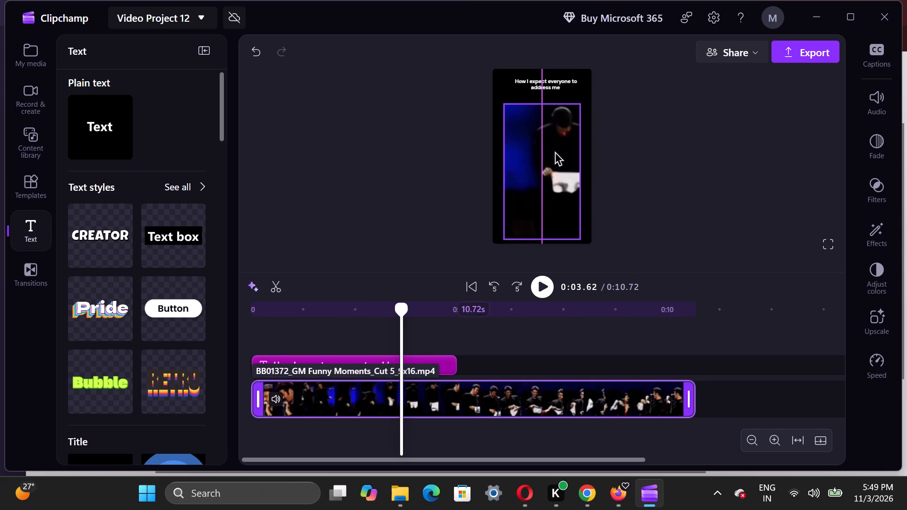
left_click_drag(555, 152, 555, 154)
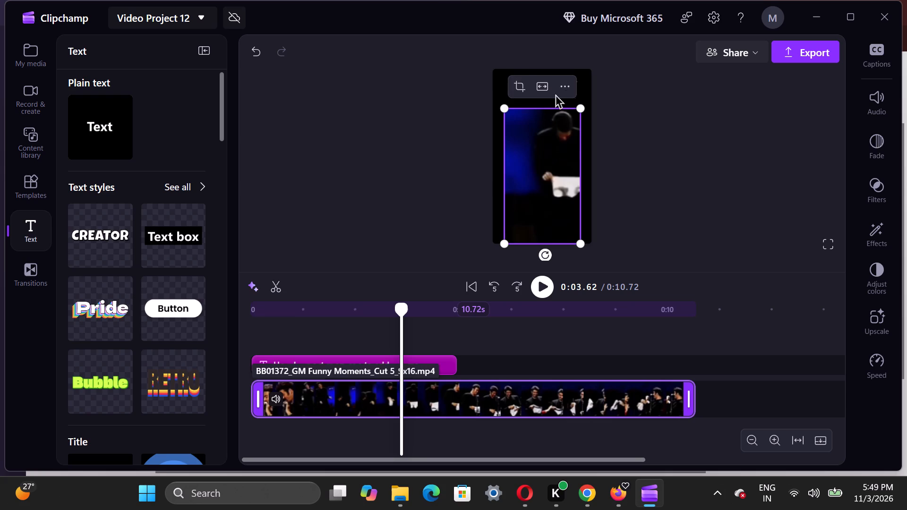
left_click(614, 99)
Lower the caption to just above the footage and centre it horizontally in the frame.
left_click_drag(554, 80, 554, 84)
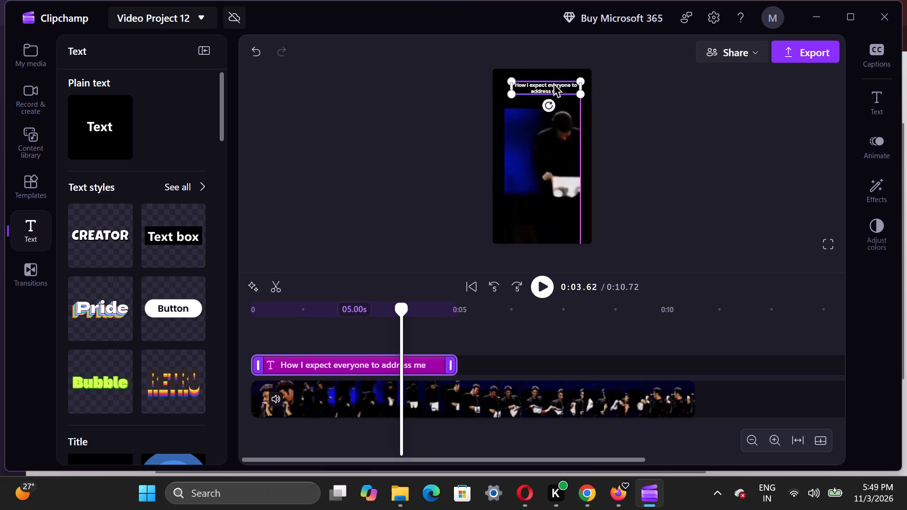
left_click_drag(554, 84, 552, 92)
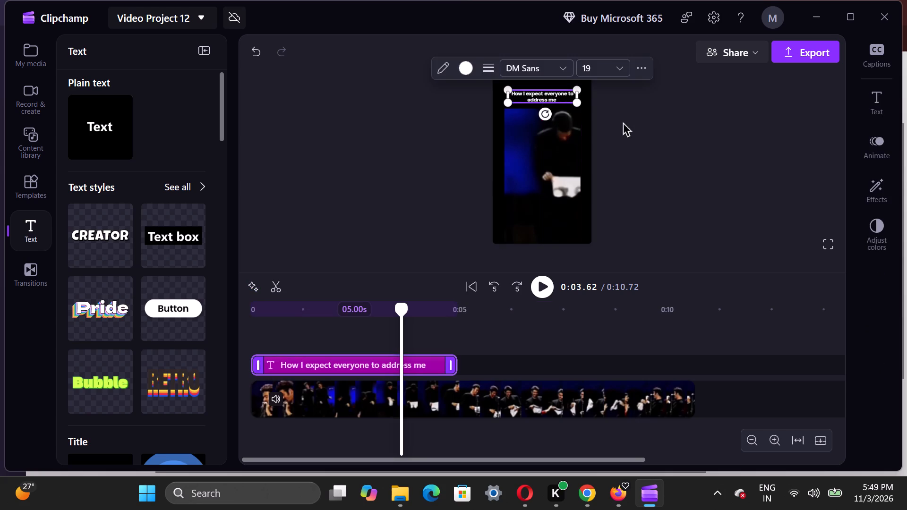
left_click(630, 127)
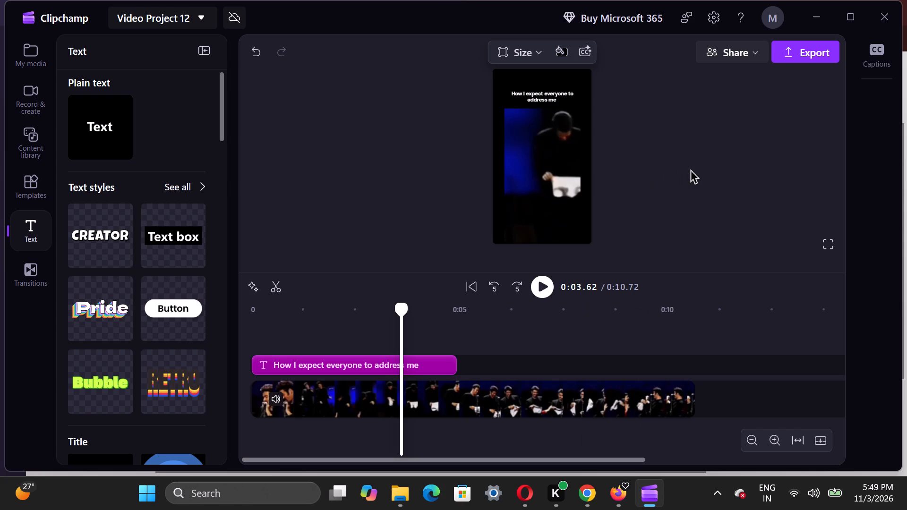
Switch to Firefox and review the George Michael brief's on-screen text lines, content folders and must-do rules.
left_click(539, 394)
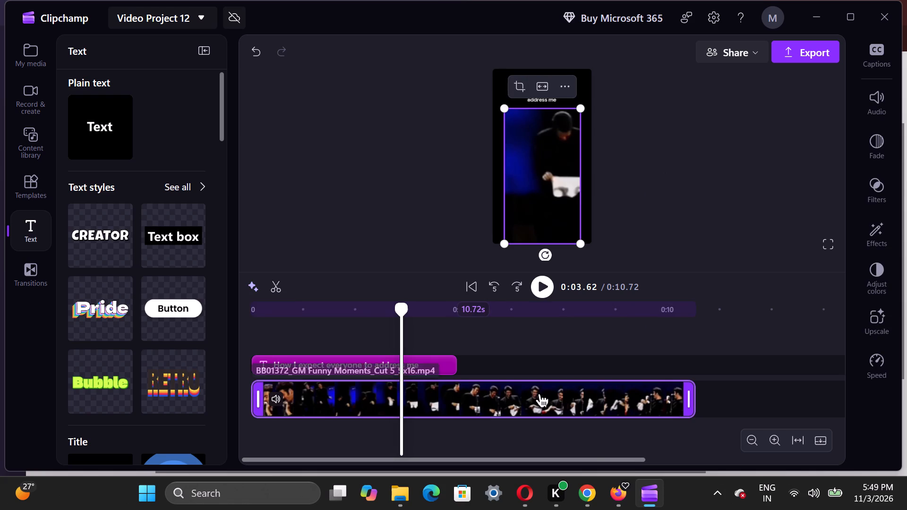
left_click(608, 498)
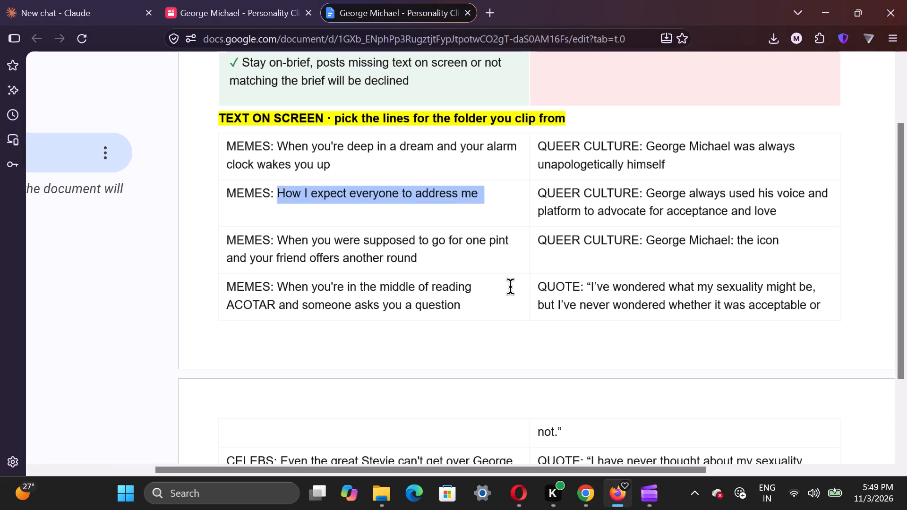
left_click(510, 287)
scroll(510, 287, "down", 4)
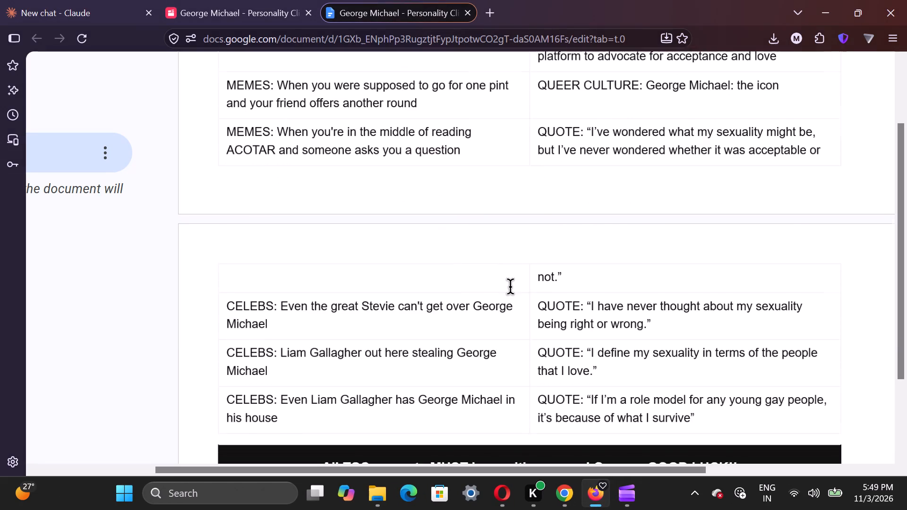
scroll(510, 287, "down", 4)
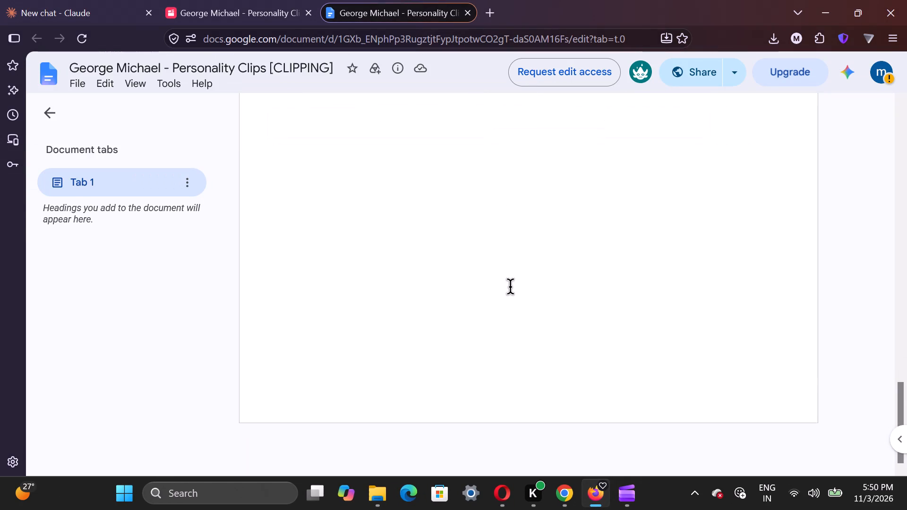
scroll(510, 287, "up", 1)
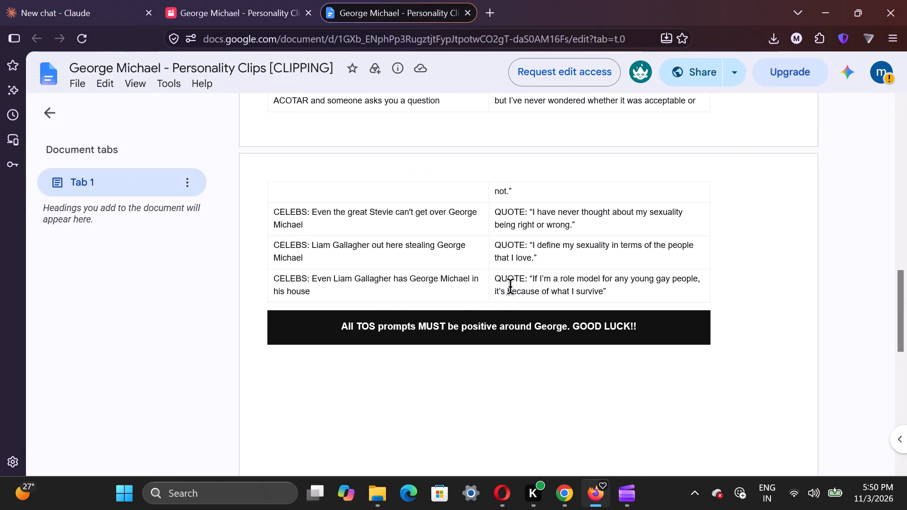
scroll(510, 287, "up", 2)
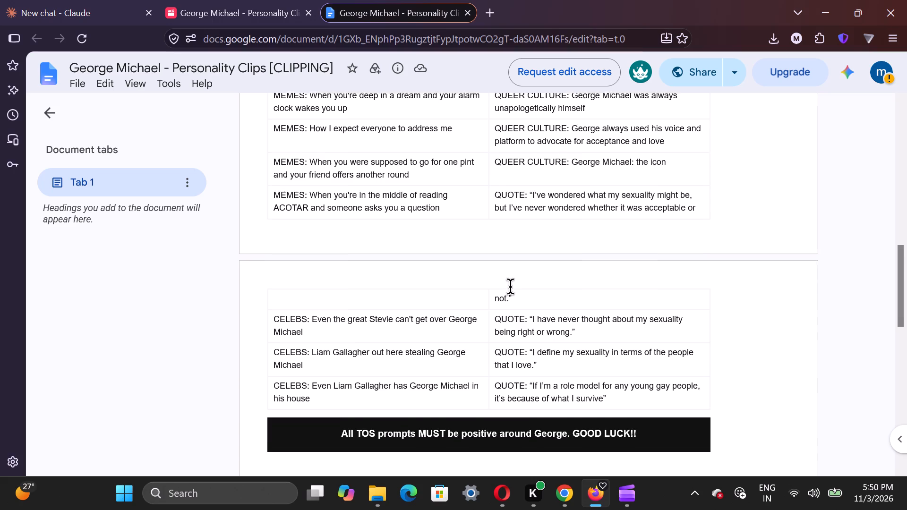
scroll(510, 287, "up", 2)
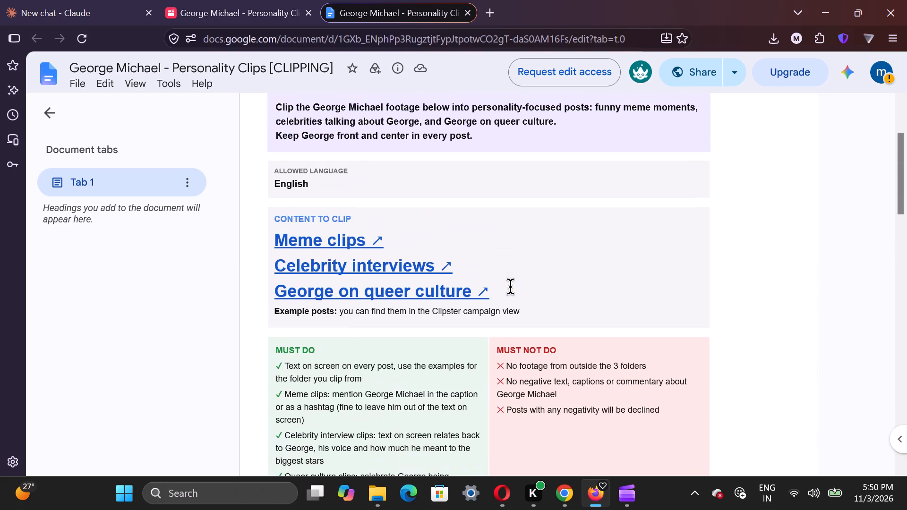
scroll(510, 287, "up", 4)
scroll(510, 287, "down", 2)
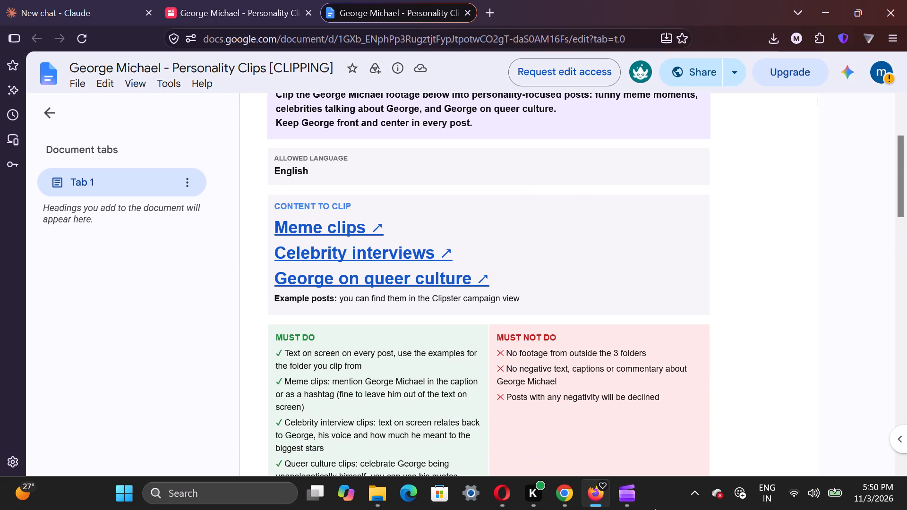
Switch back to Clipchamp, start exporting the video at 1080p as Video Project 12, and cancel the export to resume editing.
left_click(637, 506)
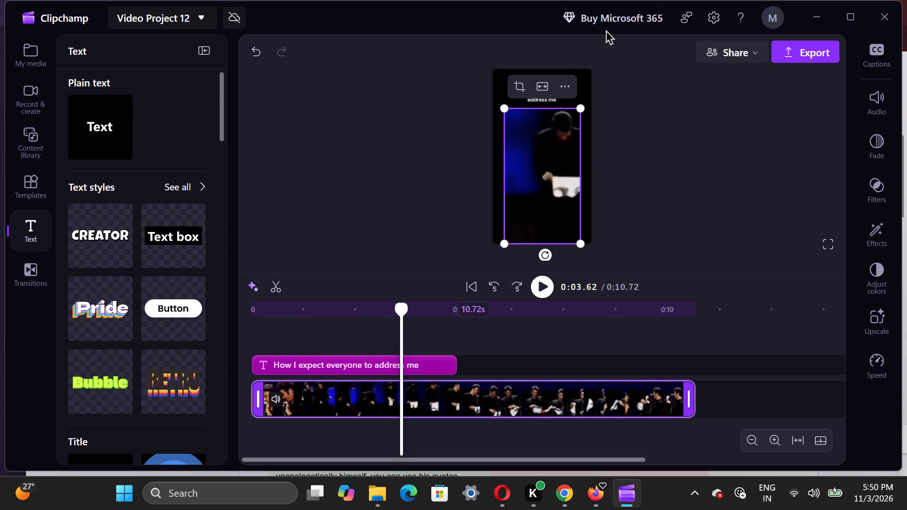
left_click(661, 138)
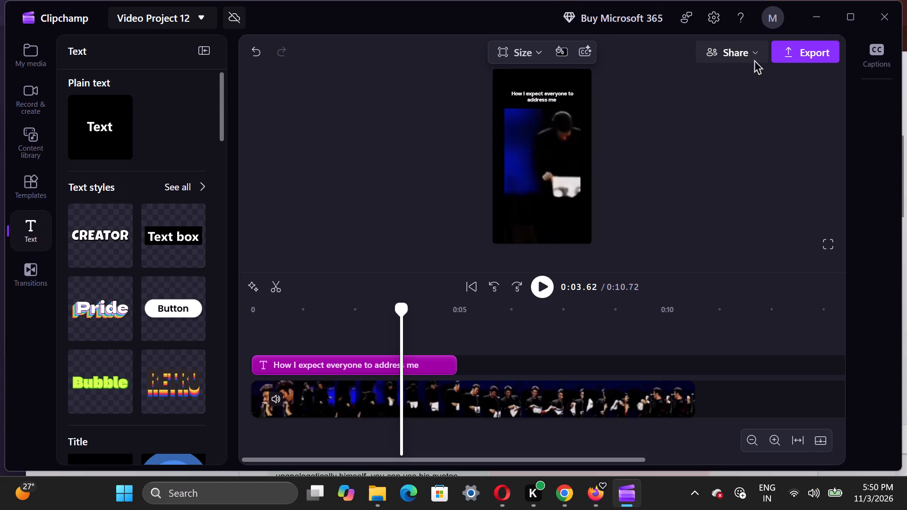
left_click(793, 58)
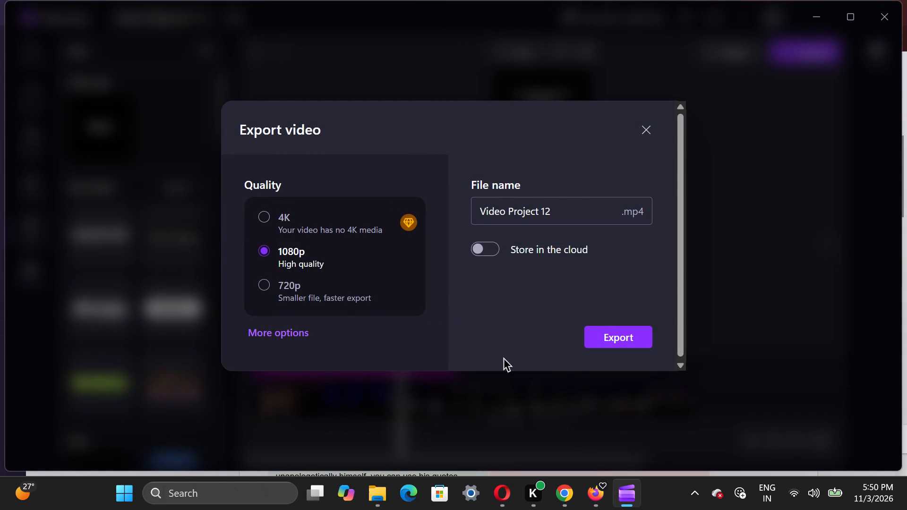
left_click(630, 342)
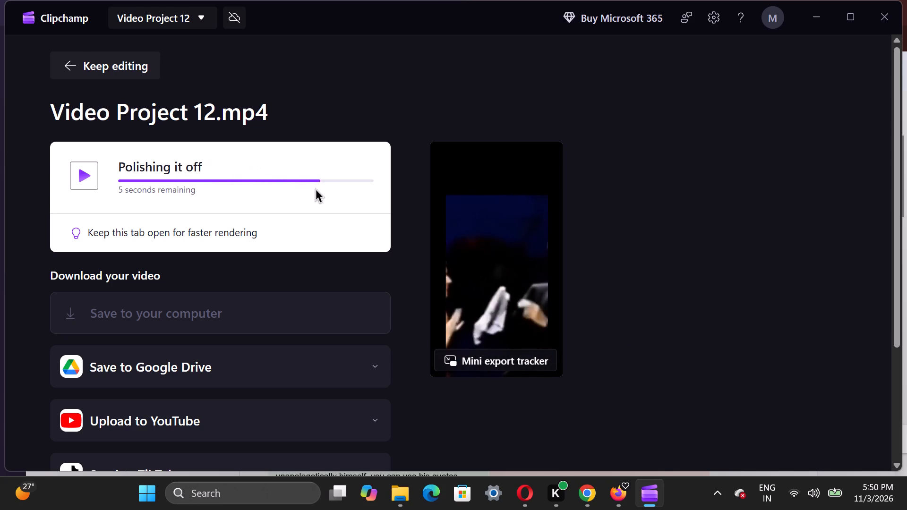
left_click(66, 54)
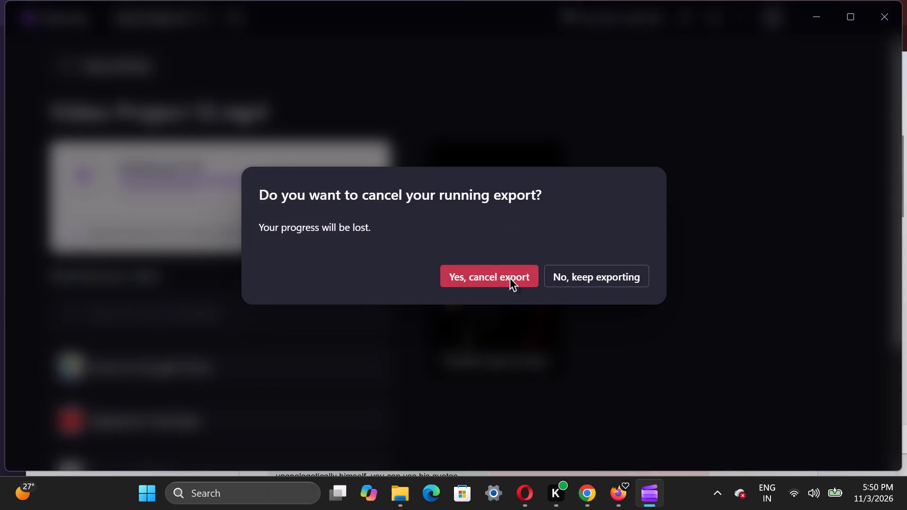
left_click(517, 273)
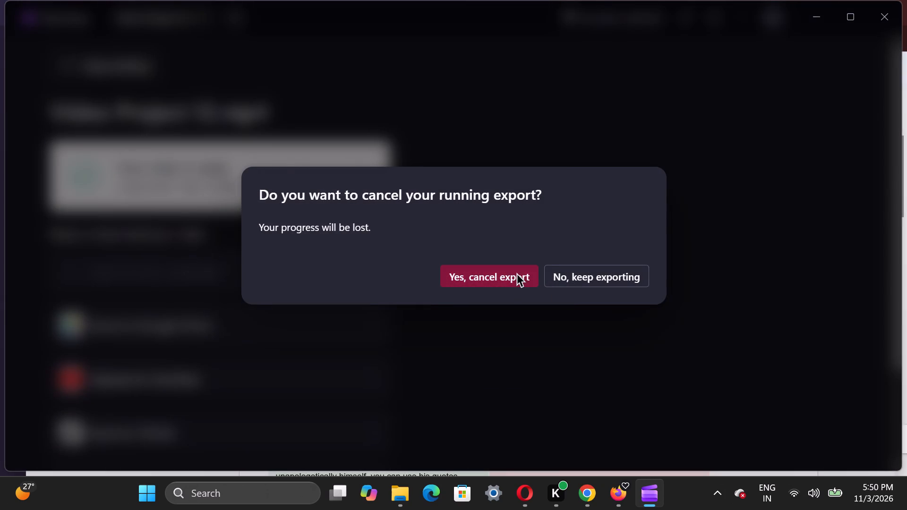
Extend the caption on the timeline to the end of the clip at 10.72 s.
left_click(448, 362)
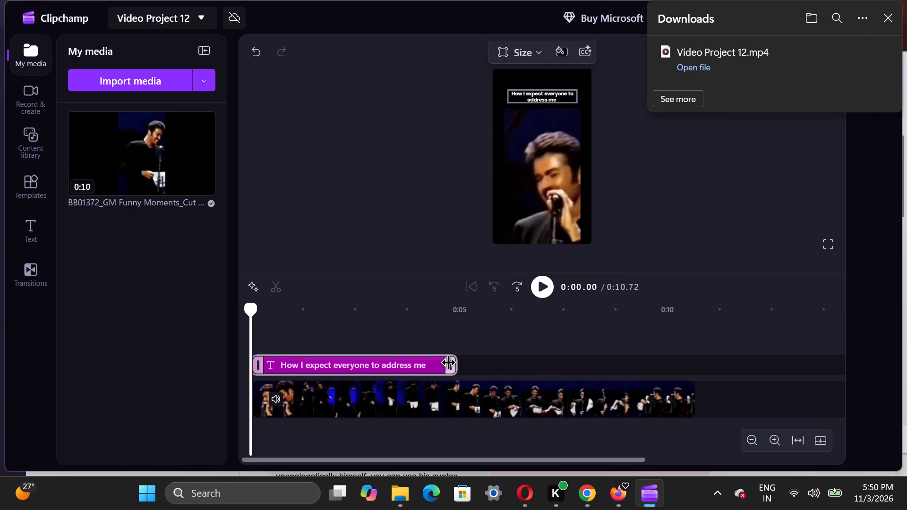
left_click_drag(448, 362, 689, 380)
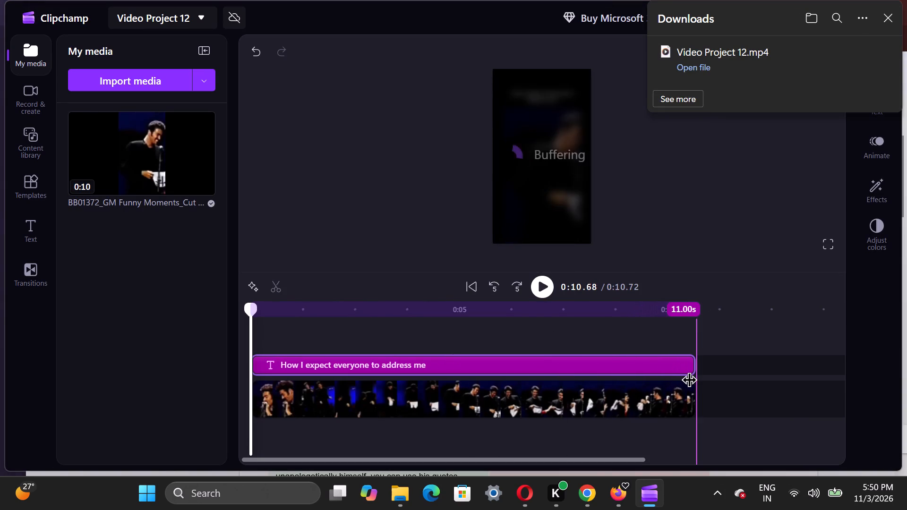
left_click_drag(689, 380, 686, 380)
left_click(752, 347)
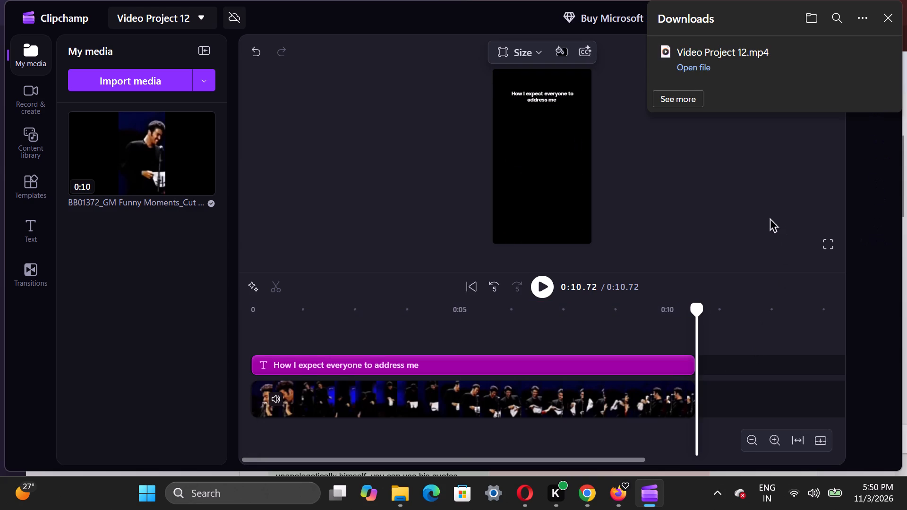
Dismiss the downloads list and export the captioned video under the file name Video Project 12.
left_click(770, 219)
left_click(893, 13)
left_click(795, 56)
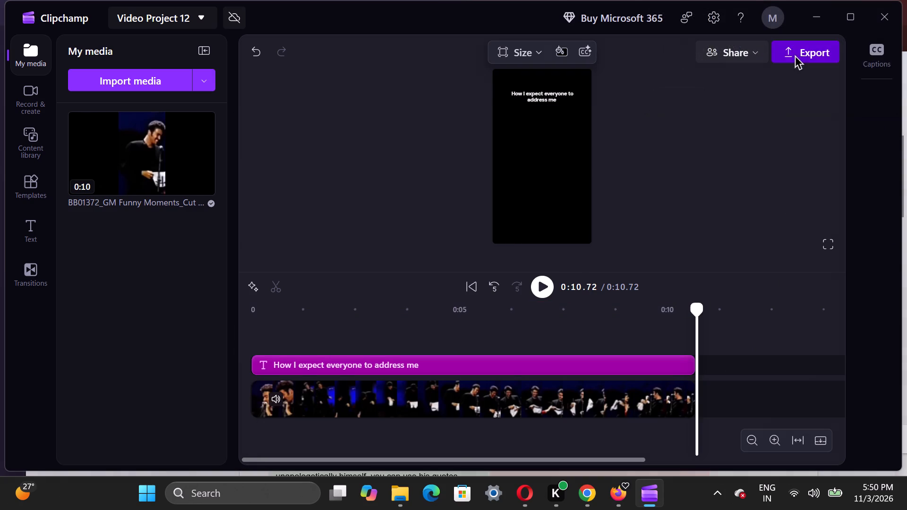
left_click(625, 337)
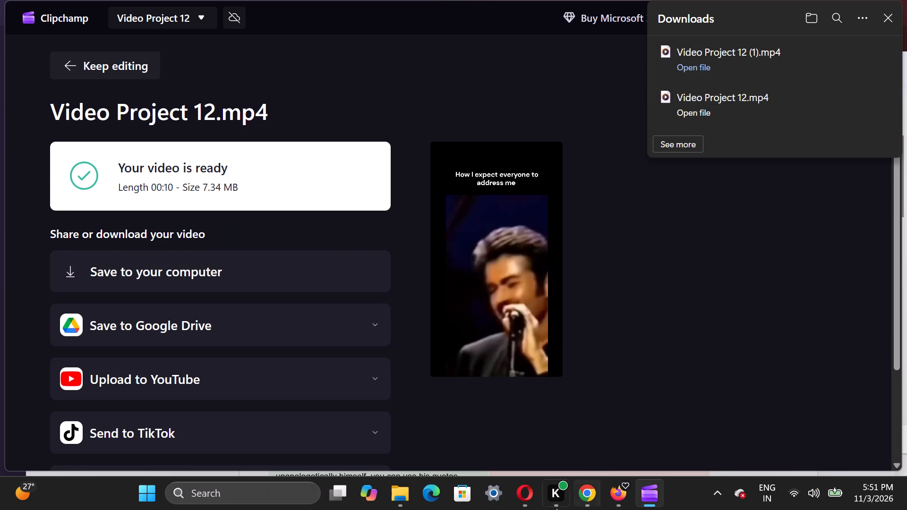
Switch to Firefox, open the work profile in its own window, and return to the George Michael brief.
left_click(517, 501)
left_click(585, 509)
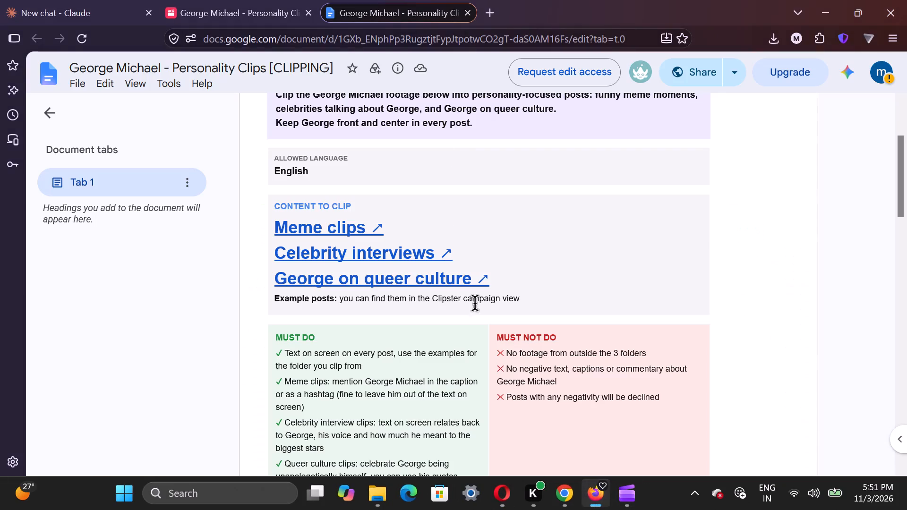
left_click(807, 35)
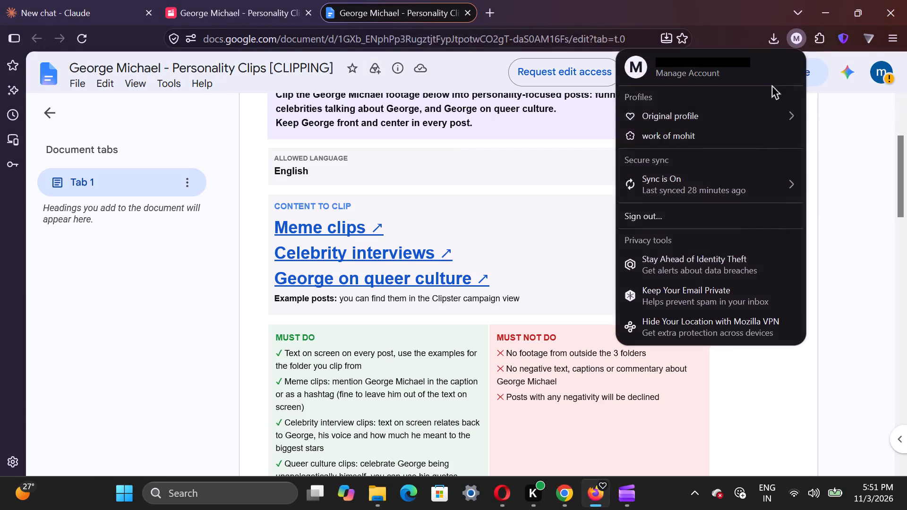
left_click(730, 138)
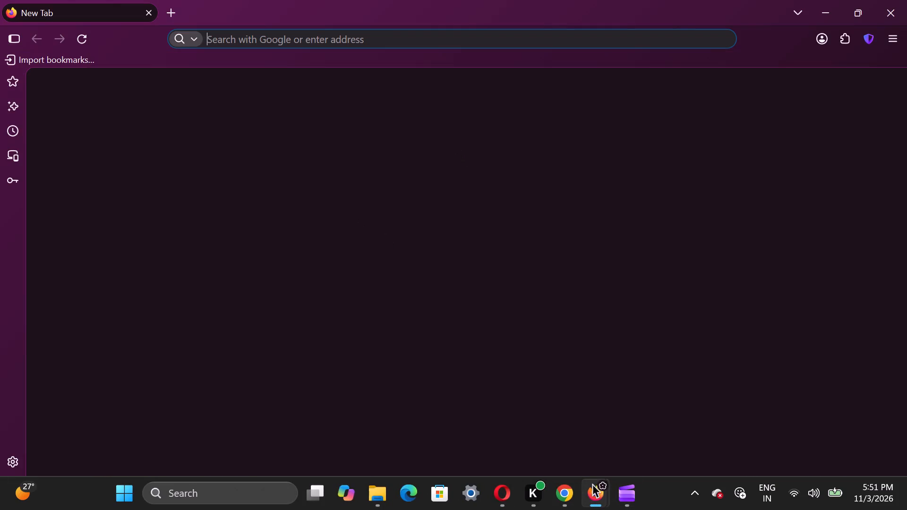
left_click(559, 428)
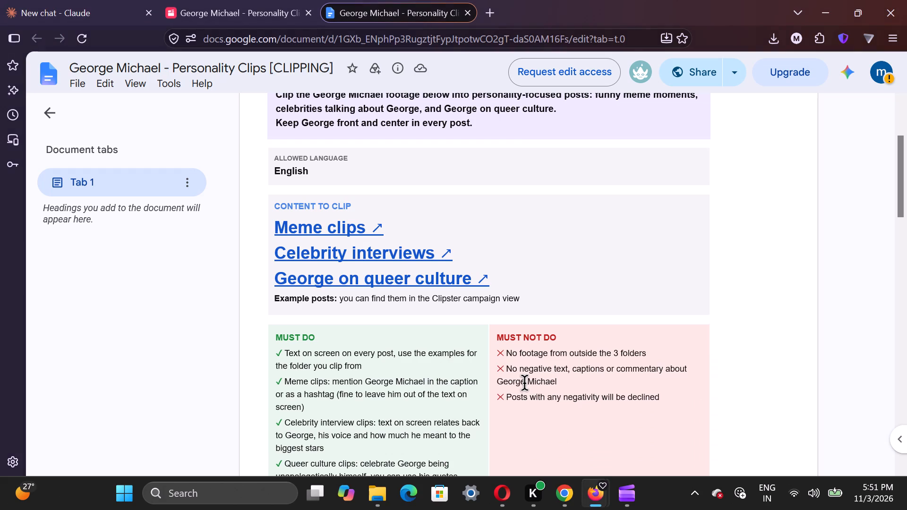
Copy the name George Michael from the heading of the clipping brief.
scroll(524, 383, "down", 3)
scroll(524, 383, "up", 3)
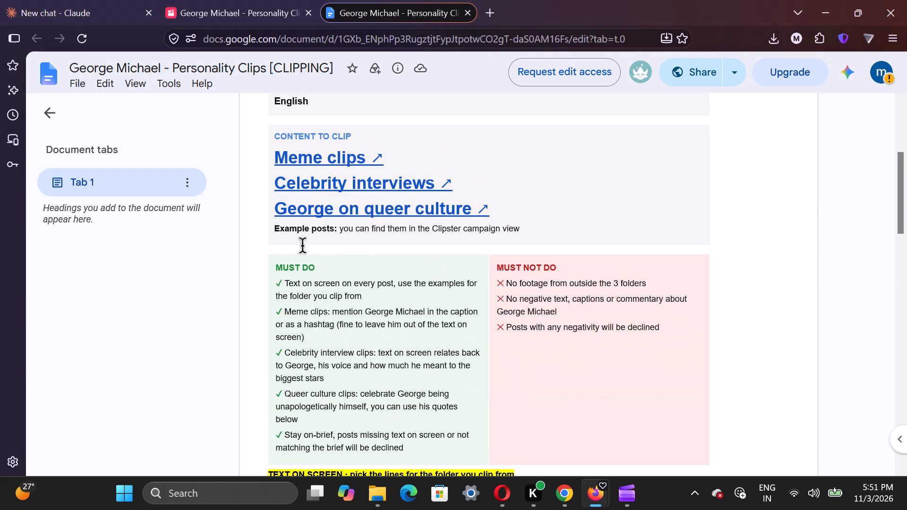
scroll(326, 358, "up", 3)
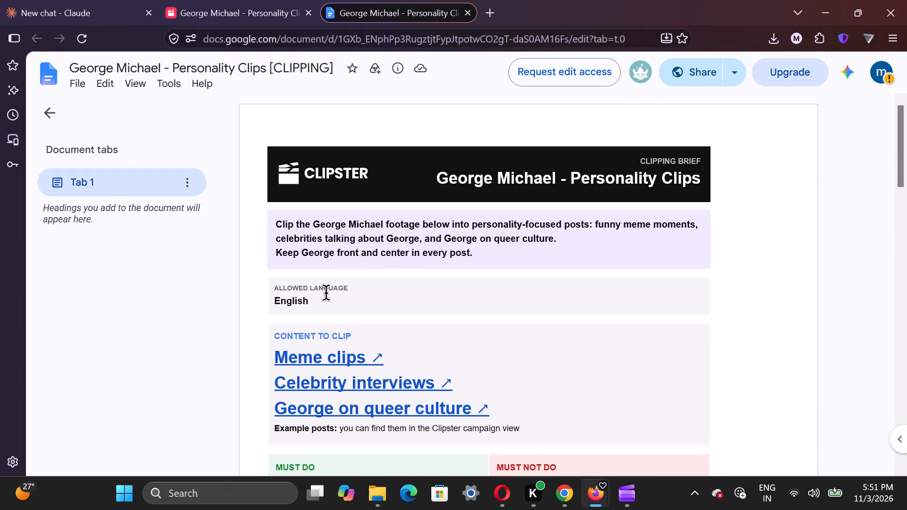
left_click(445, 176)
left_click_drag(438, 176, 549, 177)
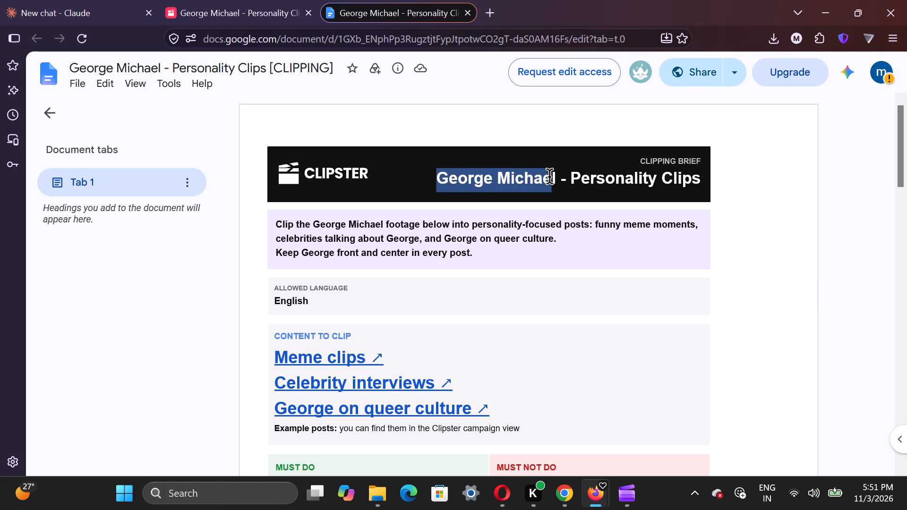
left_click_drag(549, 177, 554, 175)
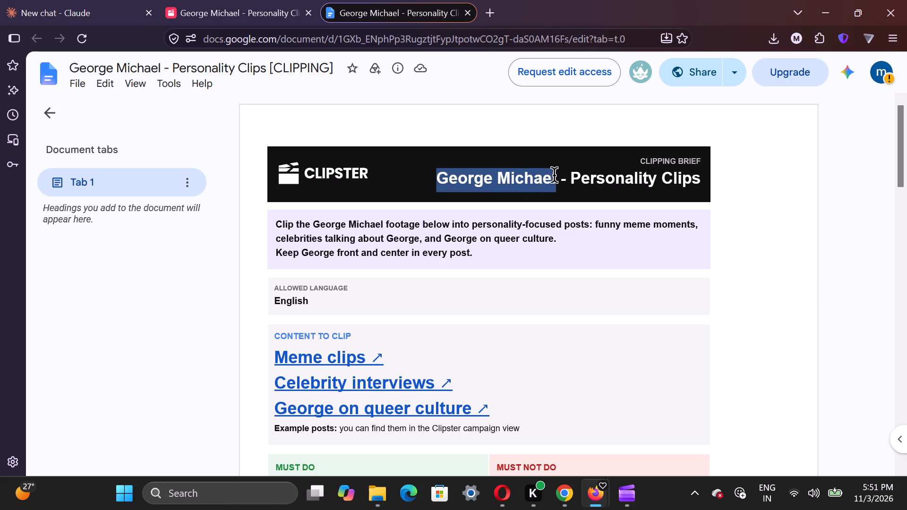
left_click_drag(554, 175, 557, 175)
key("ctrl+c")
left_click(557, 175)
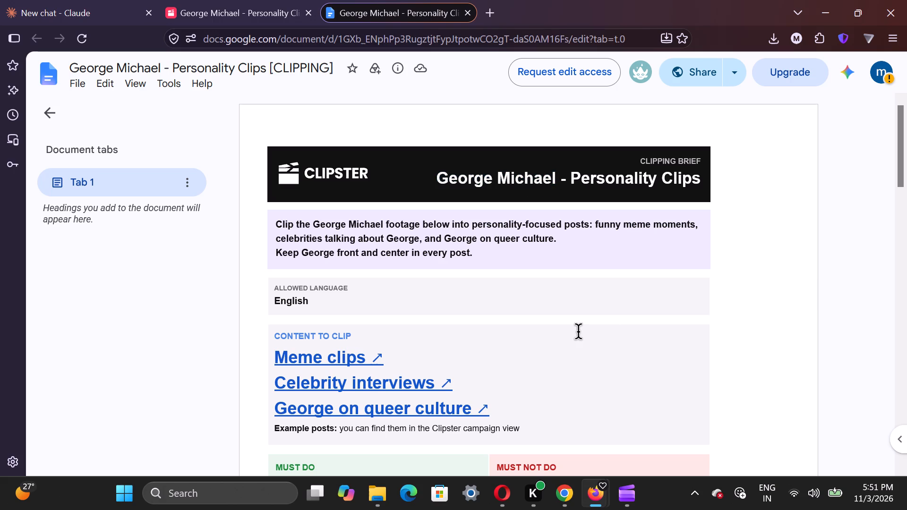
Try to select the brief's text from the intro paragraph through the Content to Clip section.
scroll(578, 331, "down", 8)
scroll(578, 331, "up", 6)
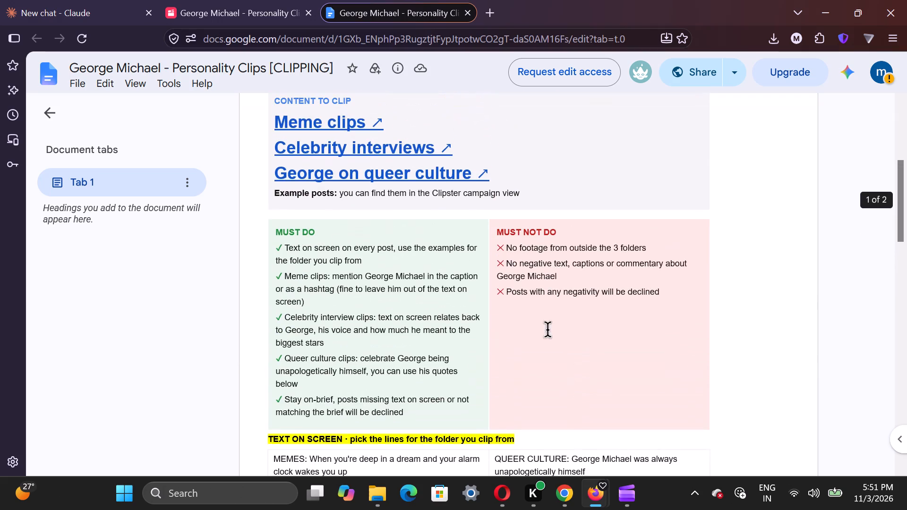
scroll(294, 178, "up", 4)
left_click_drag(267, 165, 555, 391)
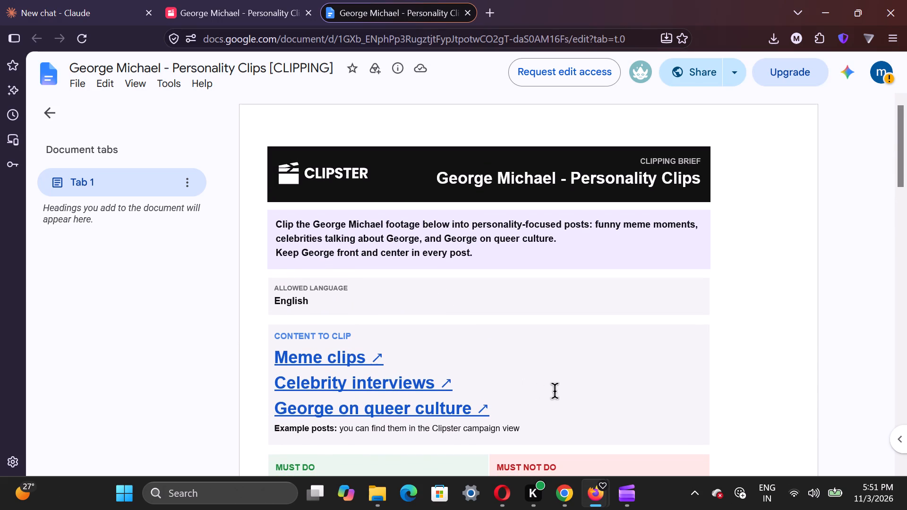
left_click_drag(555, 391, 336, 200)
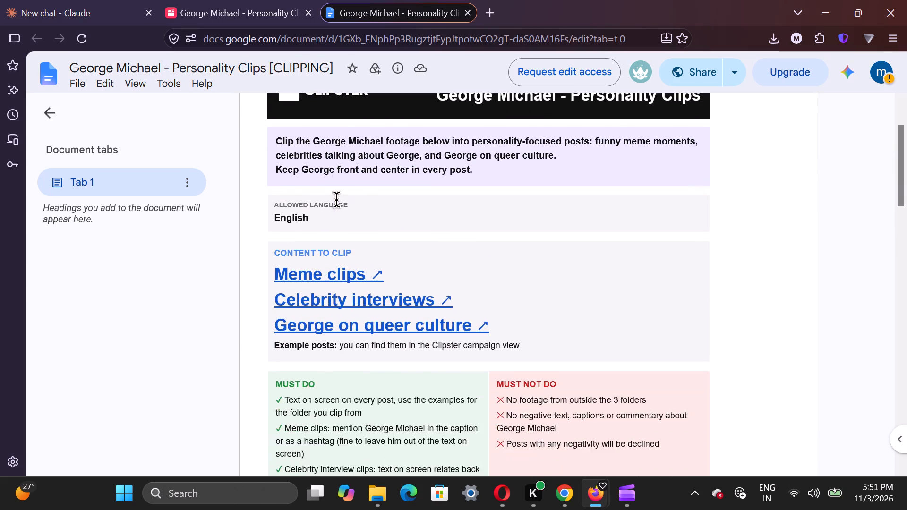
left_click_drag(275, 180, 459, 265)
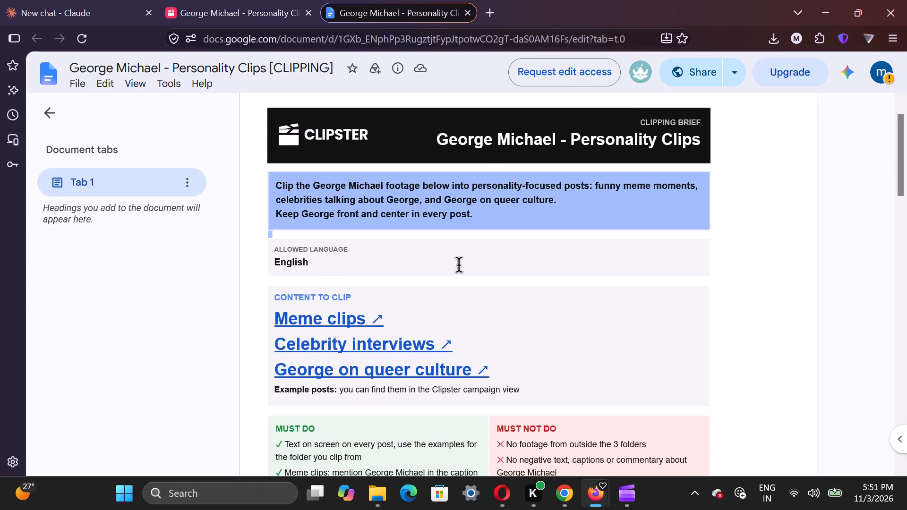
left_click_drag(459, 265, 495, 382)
scroll(495, 382, "down", 4)
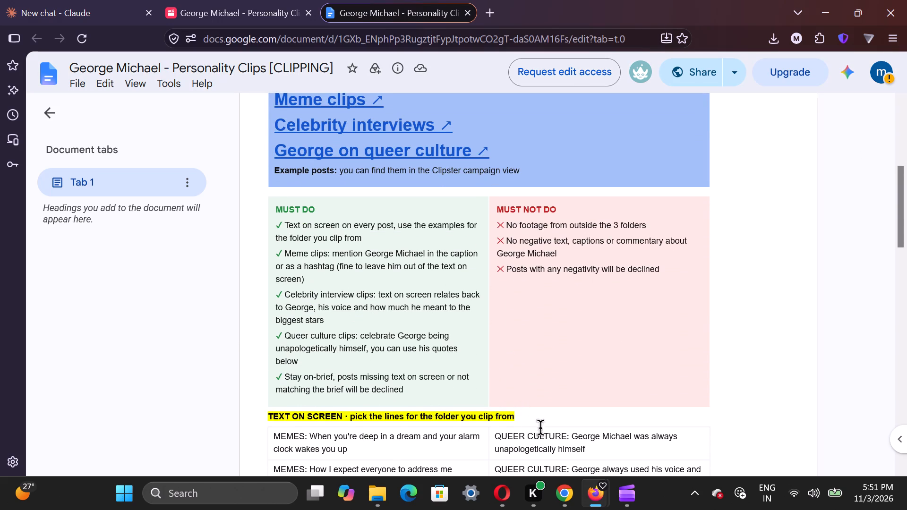